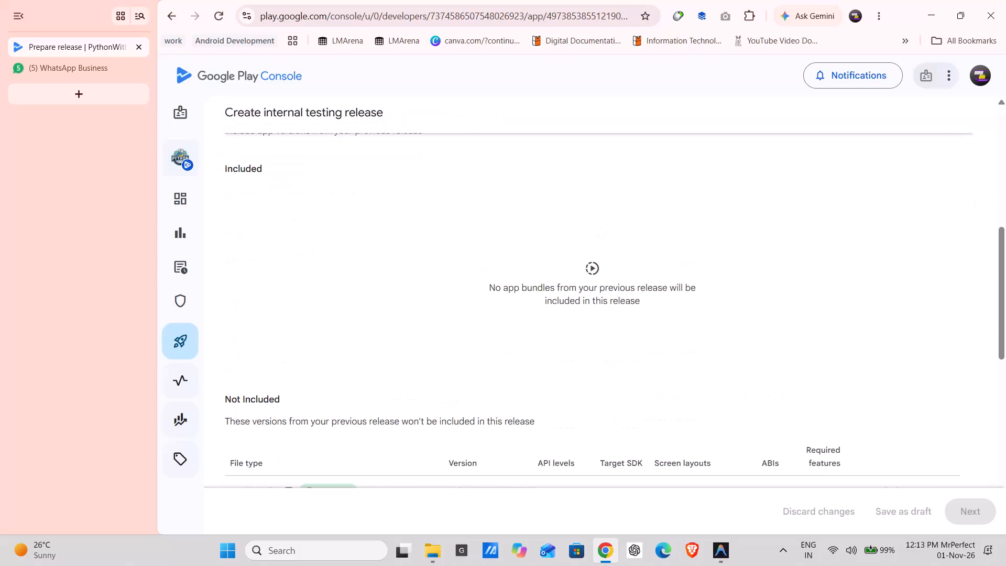
Examine the internal testing release form, from the uploading app bundle to the previous release, release name and release notes.
scroll(609, 332, down, 6)
scroll(595, 341, up, 15)
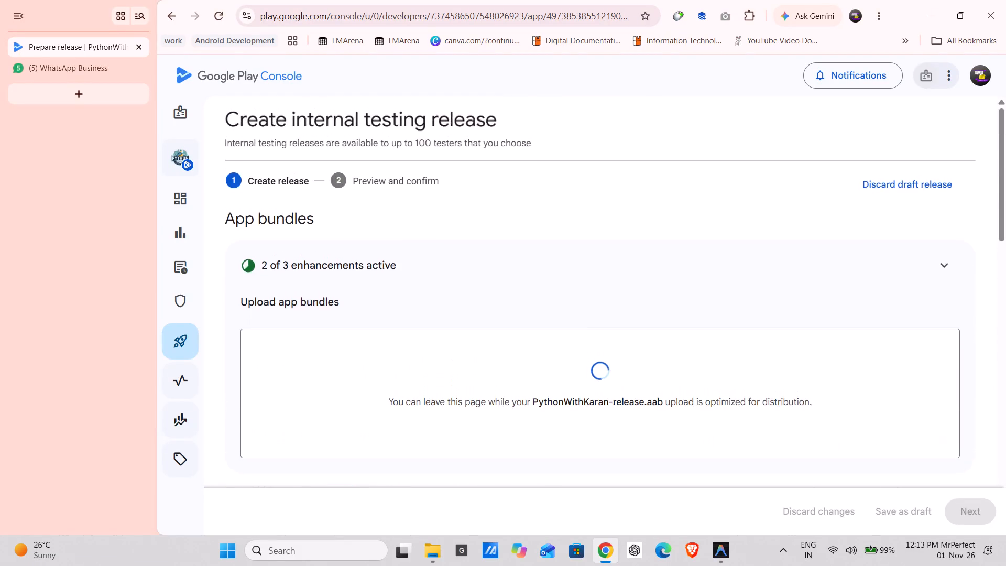
scroll(597, 334, down, 4)
scroll(597, 336, up, 5)
scroll(596, 336, down, 11)
scroll(675, 461, down, 2)
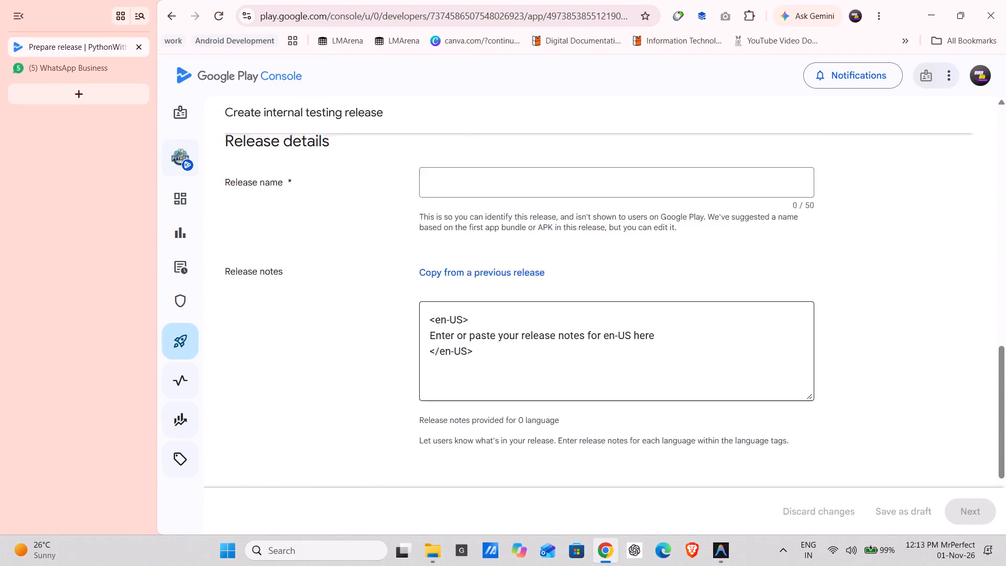
scroll(676, 463, down, 1)
scroll(800, 375, up, 6)
scroll(803, 373, down, 3)
scroll(803, 373, up, 2)
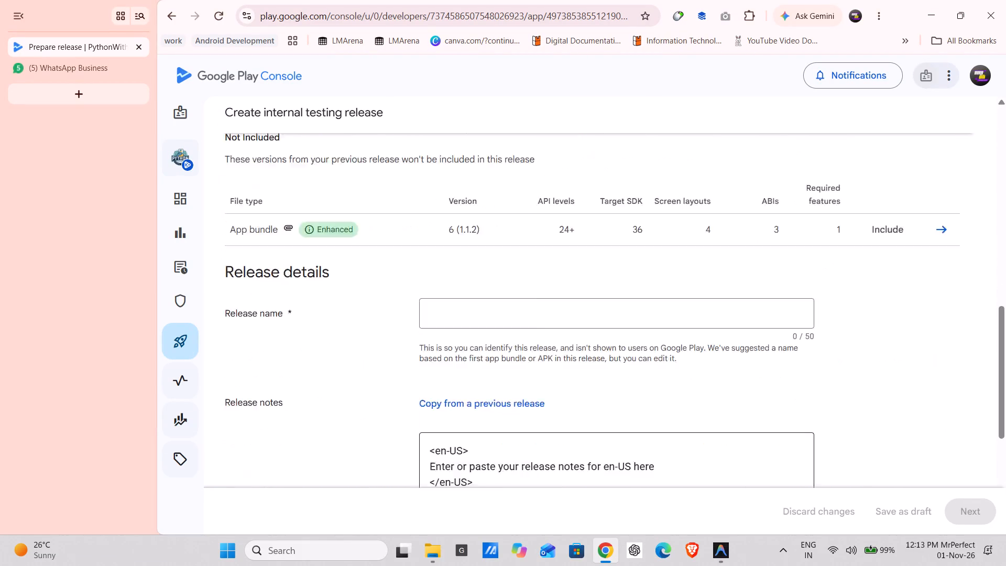
scroll(803, 373, up, 10)
scroll(780, 366, down, 3)
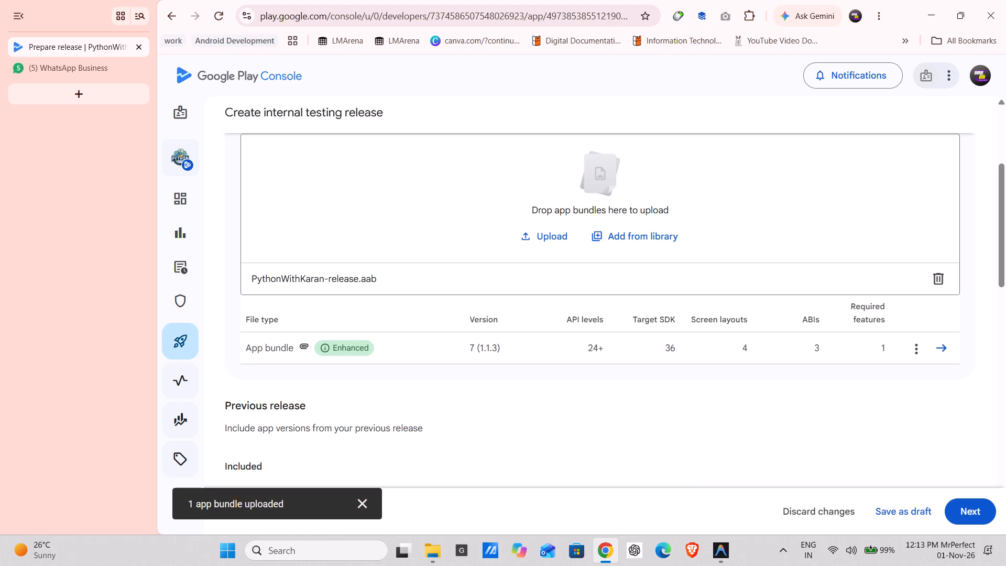
scroll(598, 314, down, 2)
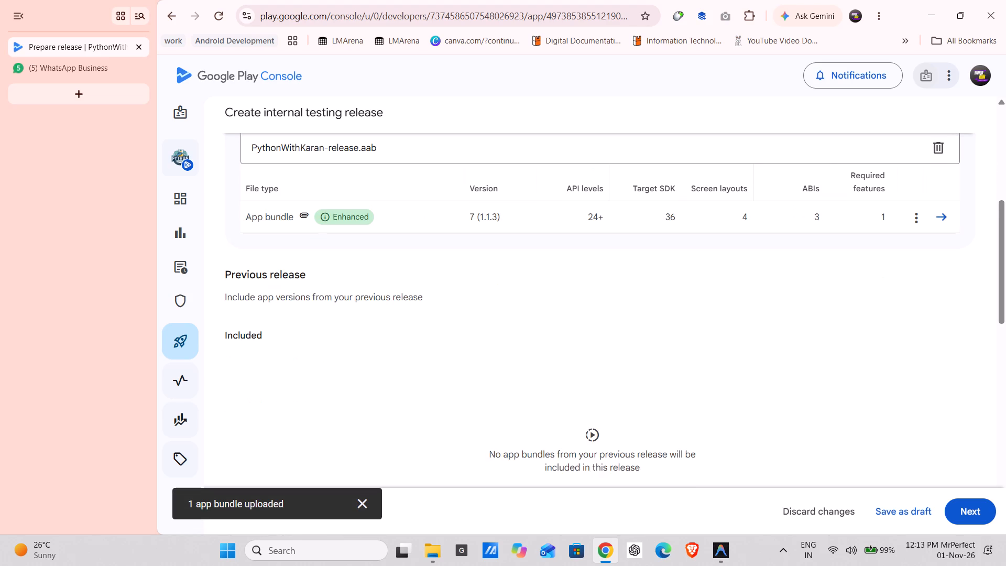
scroll(586, 372, up, 2)
Copy the release notes from the Production release 6 (1.1.2) into the internal testing release.
scroll(563, 364, down, 8)
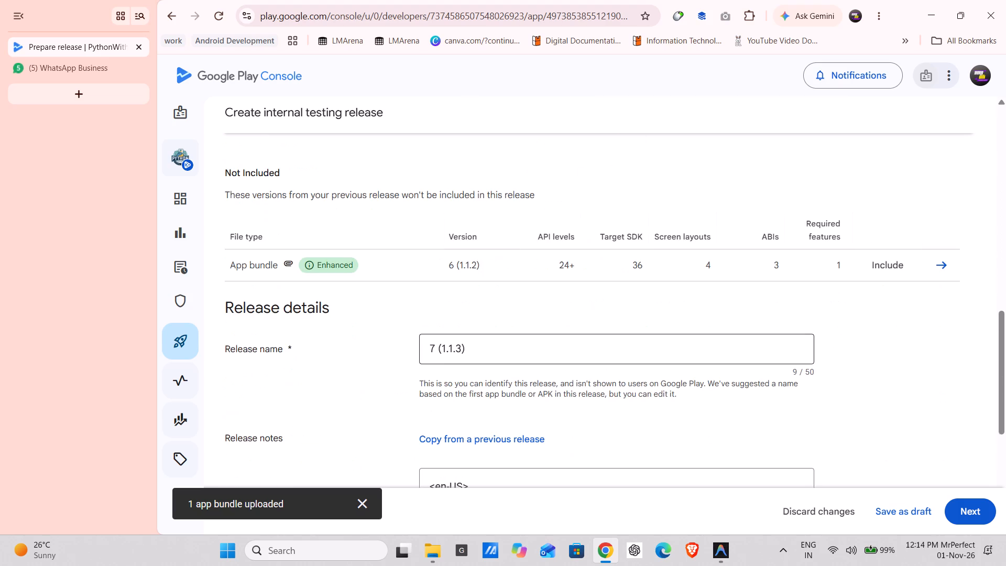
scroll(543, 360, down, 3)
click(511, 336)
click(473, 235)
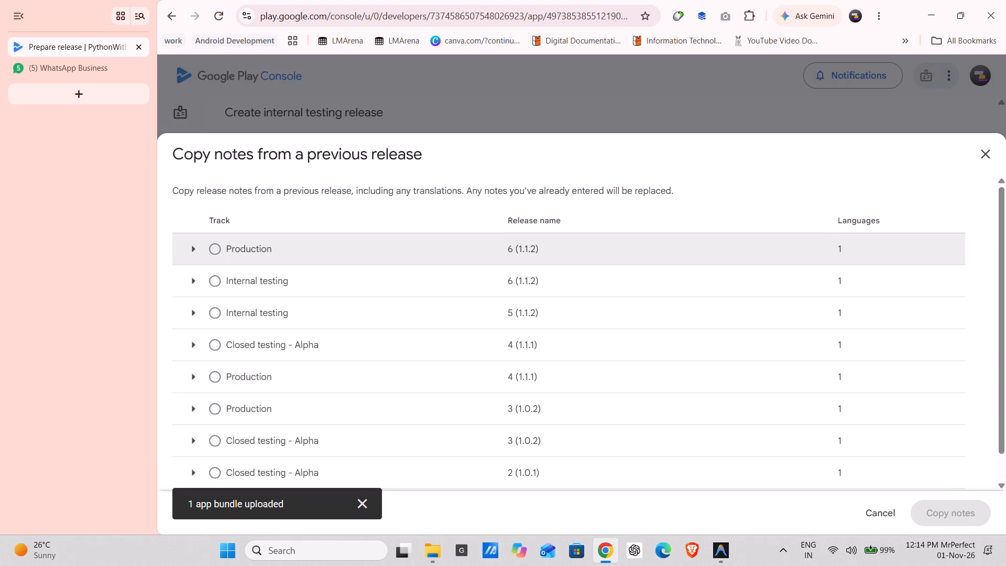
click(211, 243)
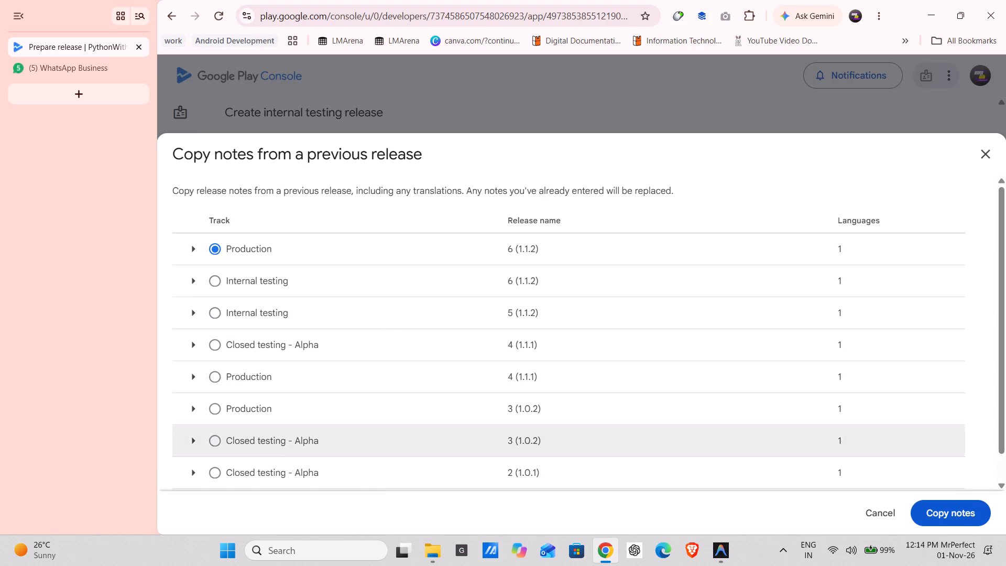
click(948, 505)
Check the copied release notes and the release details, and continue to the preview and confirm stage.
scroll(524, 380, down, 1)
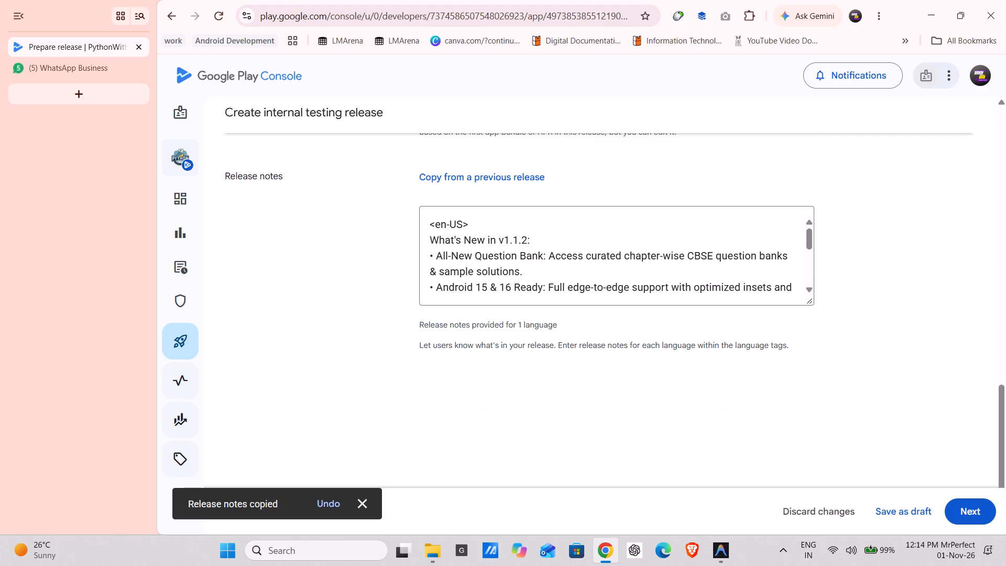
scroll(516, 265, down, 4)
scroll(841, 323, up, 5)
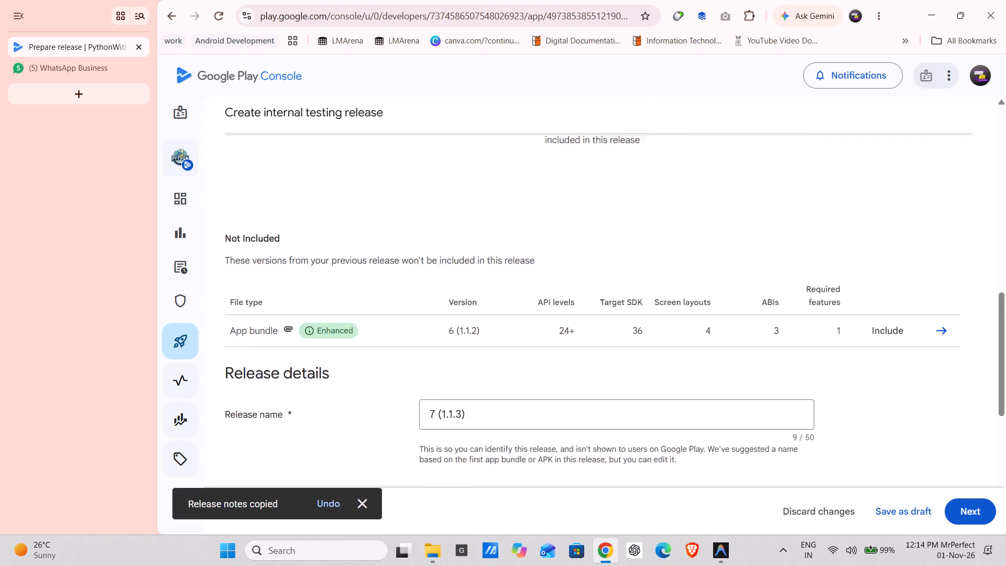
scroll(840, 320, up, 7)
scroll(805, 311, down, 9)
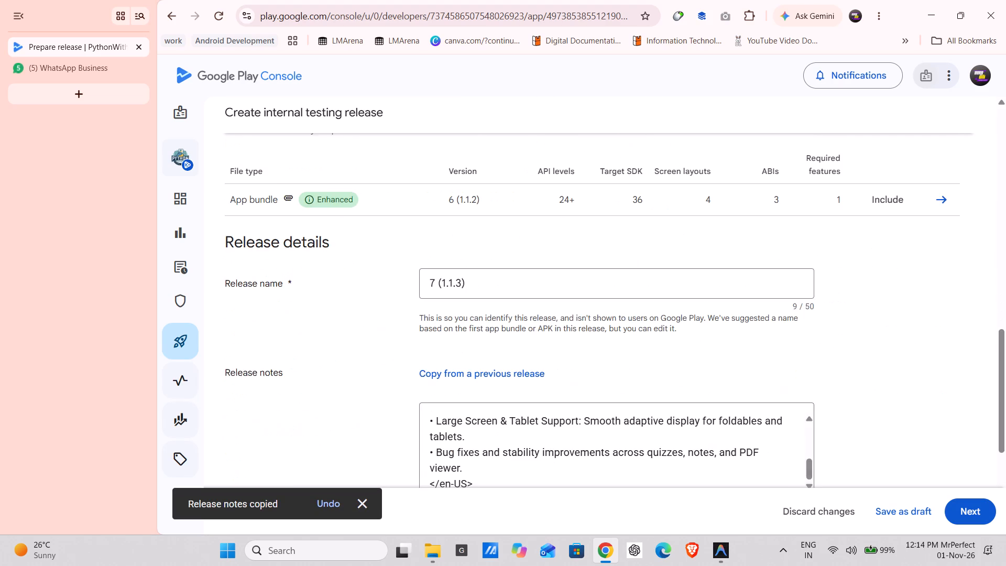
scroll(819, 315, down, 1)
click(971, 509)
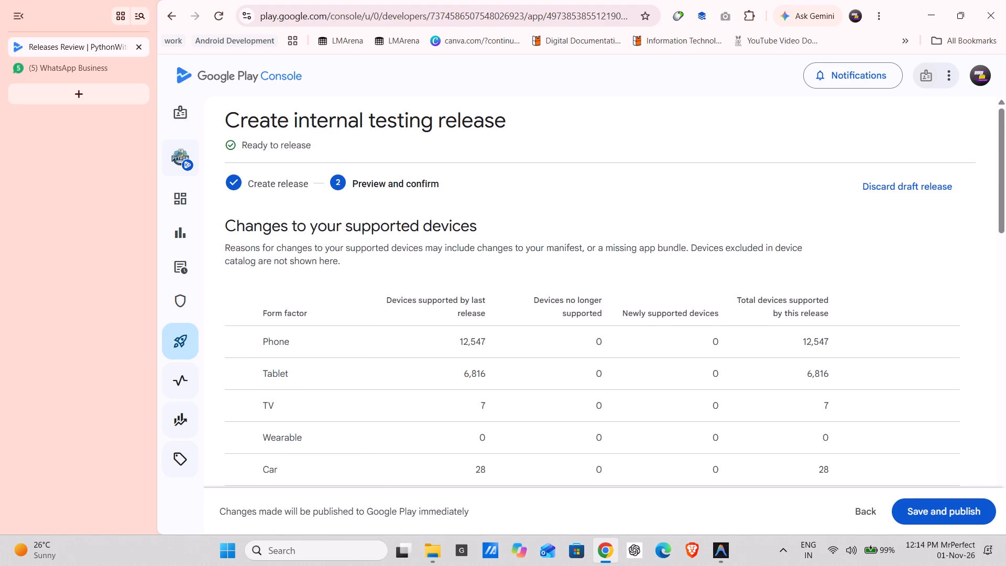
Examine the release preview, including supported device changes, release delivery, new app bundles and release notes.
scroll(673, 243, down, 1)
scroll(672, 244, up, 2)
scroll(672, 245, down, 1)
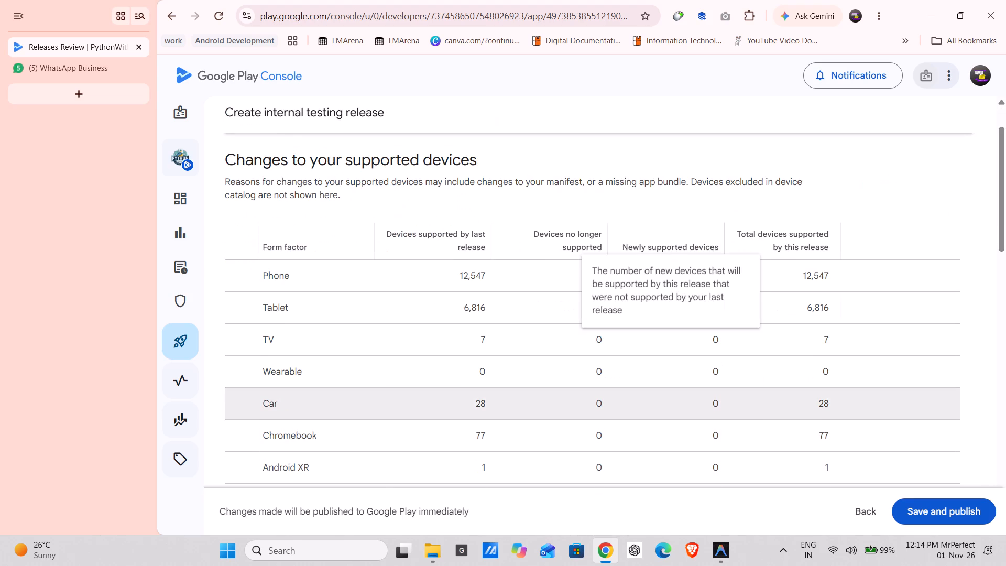
scroll(429, 351, down, 7)
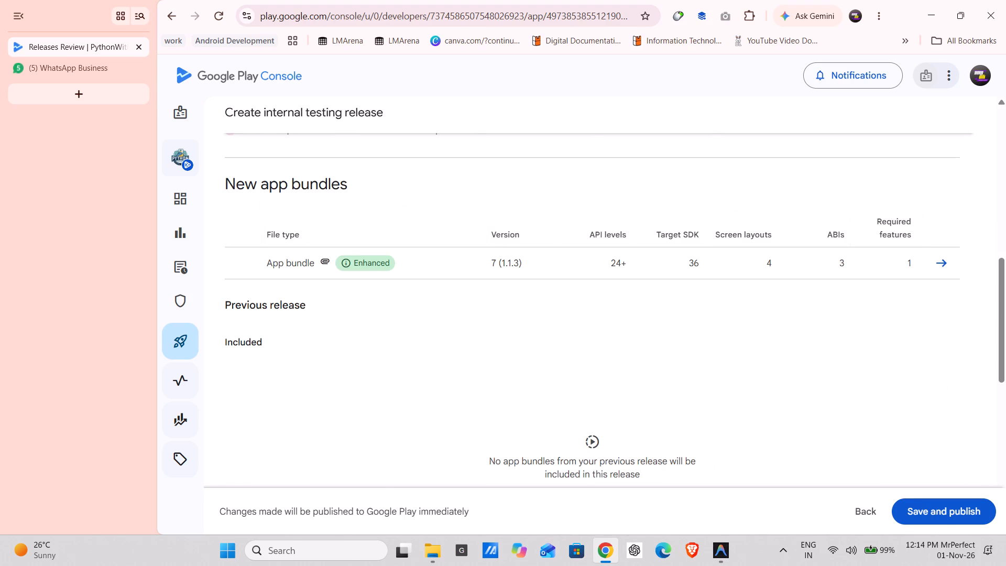
scroll(449, 376, up, 5)
scroll(447, 382, down, 2)
scroll(439, 393, up, 1)
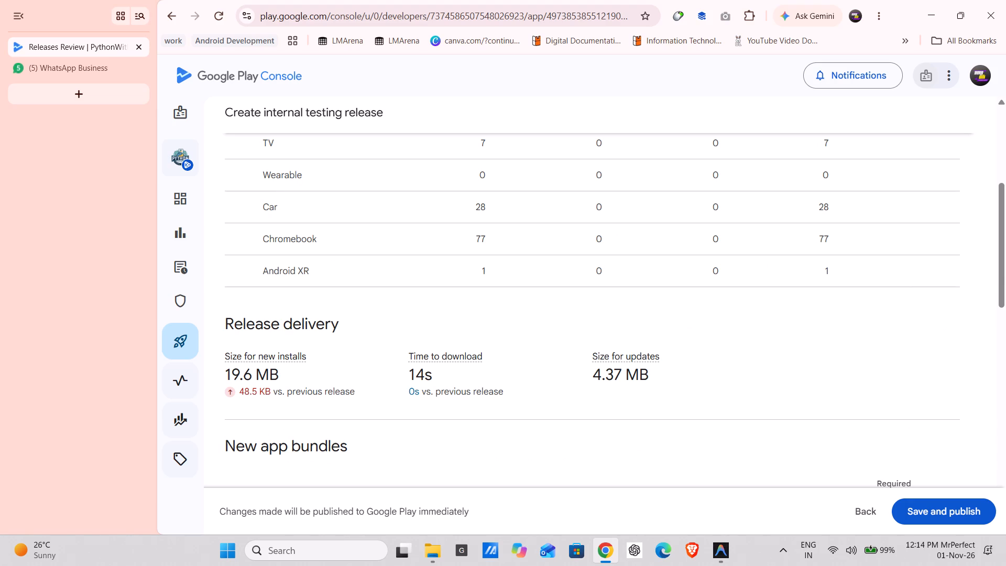
scroll(517, 317, down, 7)
scroll(537, 312, up, 5)
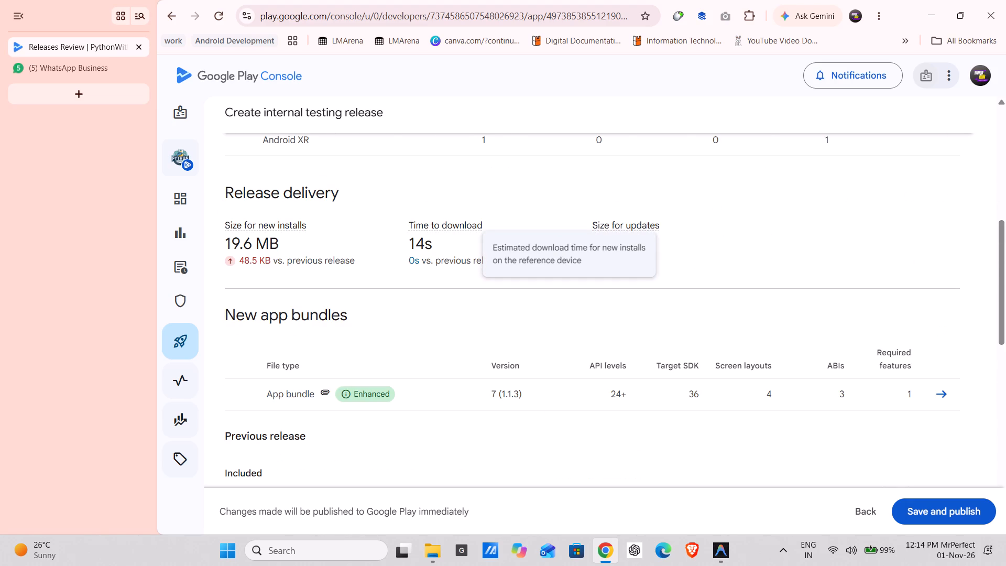
scroll(480, 254, down, 7)
scroll(514, 309, up, 1)
scroll(515, 311, down, 6)
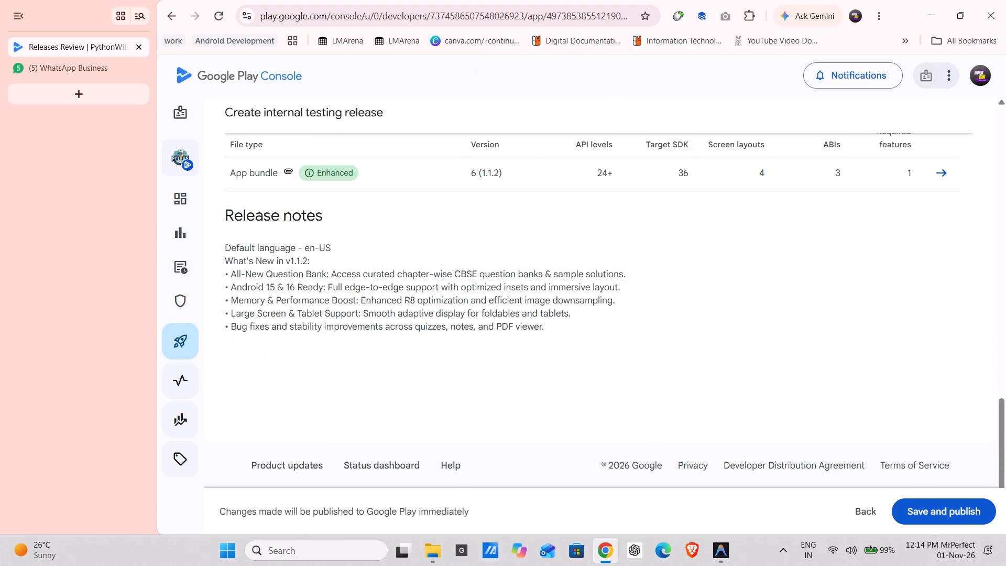
Save and publish the internal testing release on Google Play, confirming the publication.
click(980, 506)
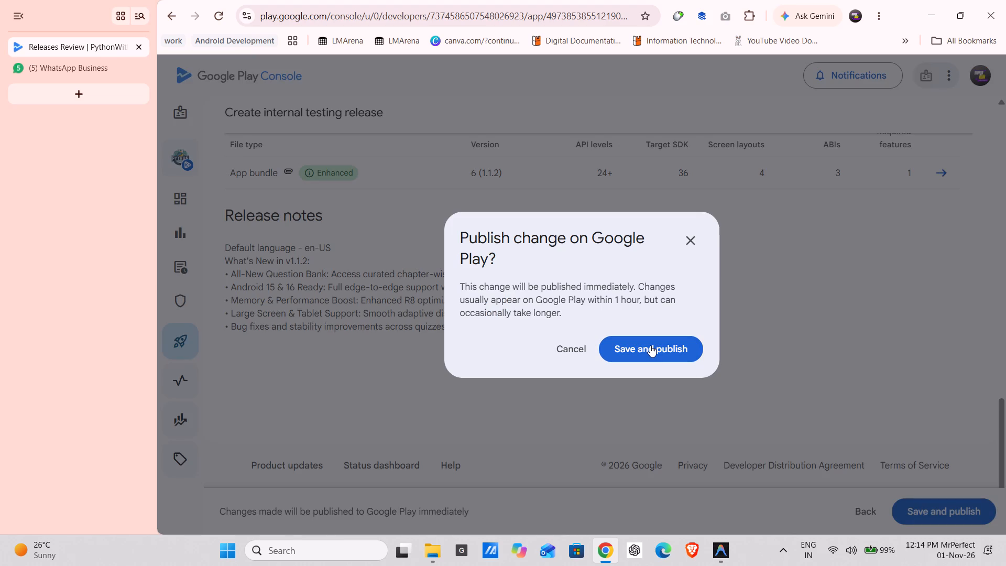
click(572, 339)
scroll(619, 325, up, 2)
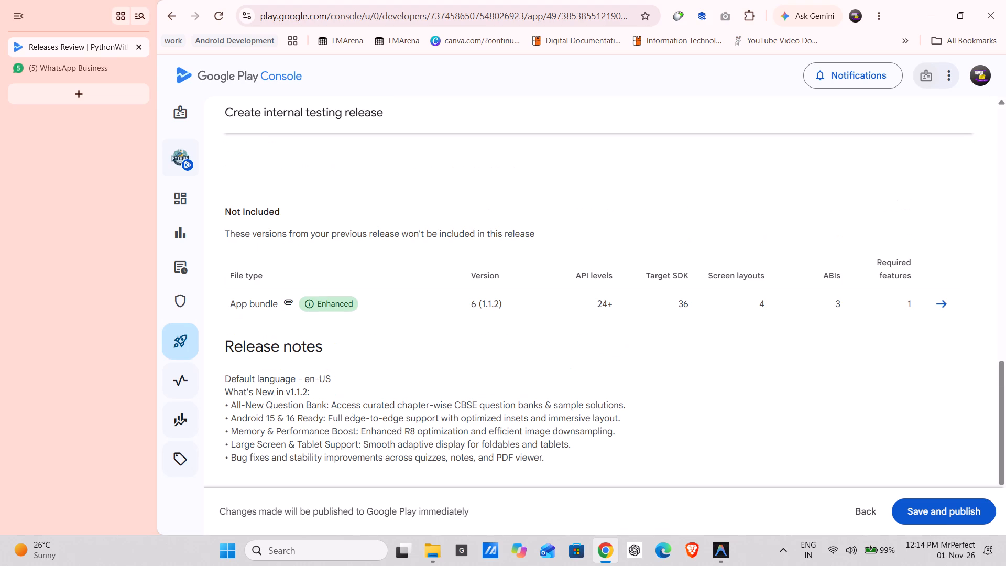
scroll(538, 354, down, 2)
click(963, 520)
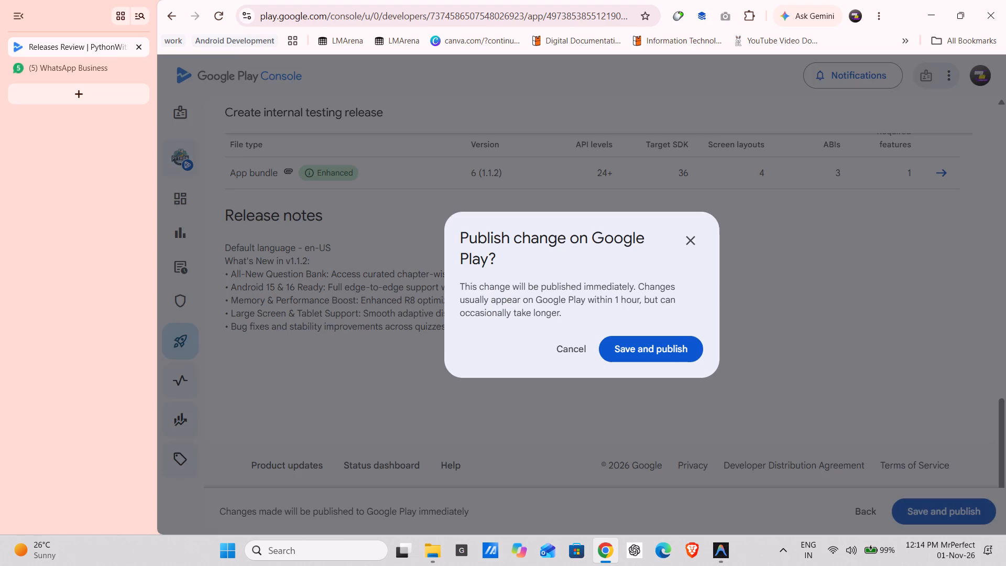
click(679, 349)
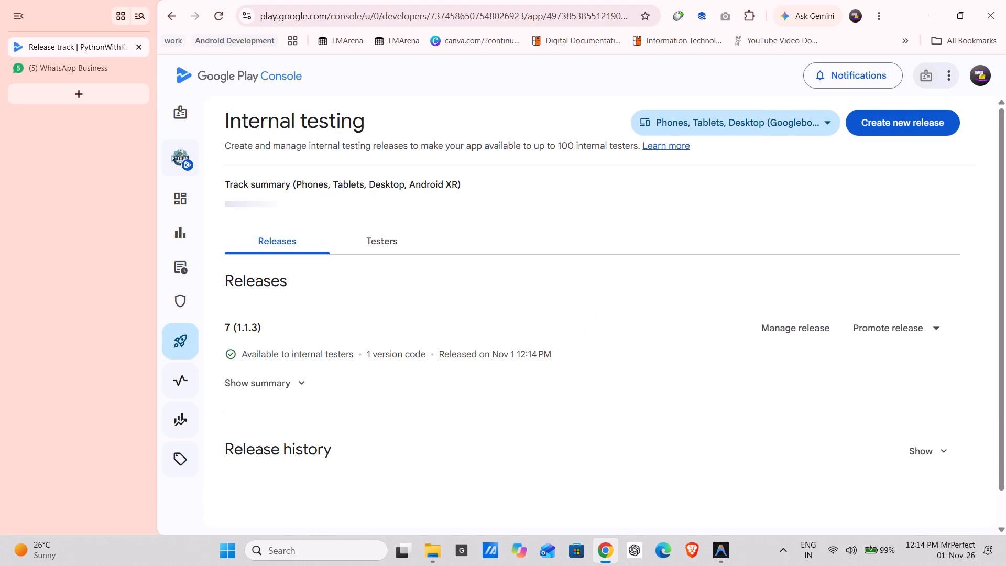
Examine the Internal testing track's testers, including the email list and how testers join the test.
click(387, 259)
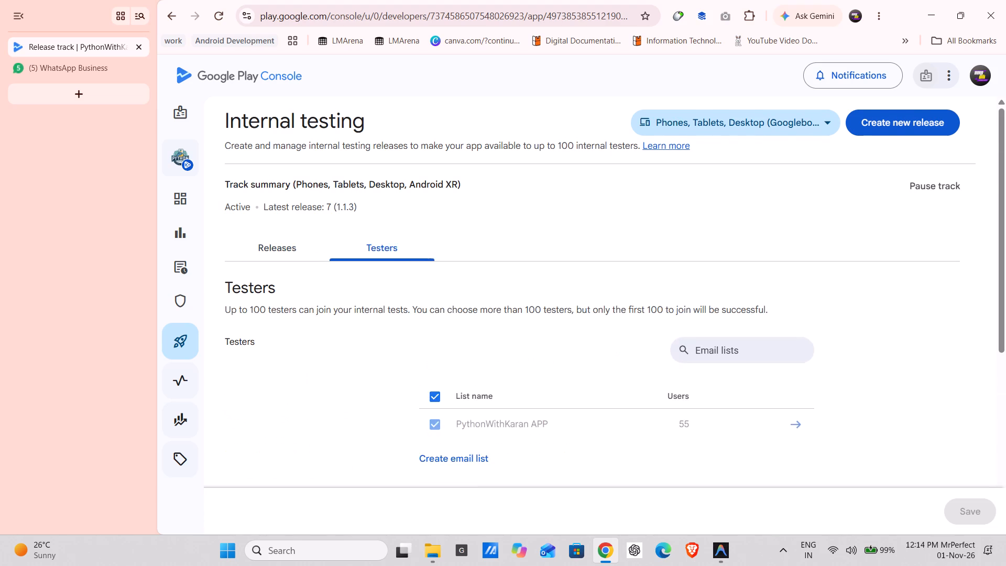
scroll(403, 296, down, 4)
scroll(358, 330, up, 2)
scroll(358, 330, down, 2)
scroll(358, 330, up, 4)
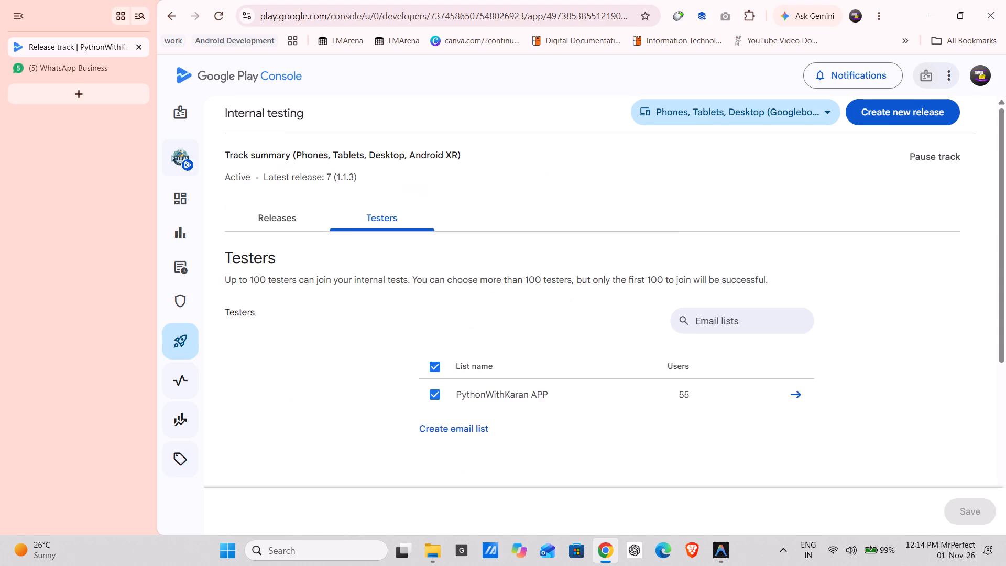
scroll(358, 330, up, 1)
click(278, 249)
click(358, 254)
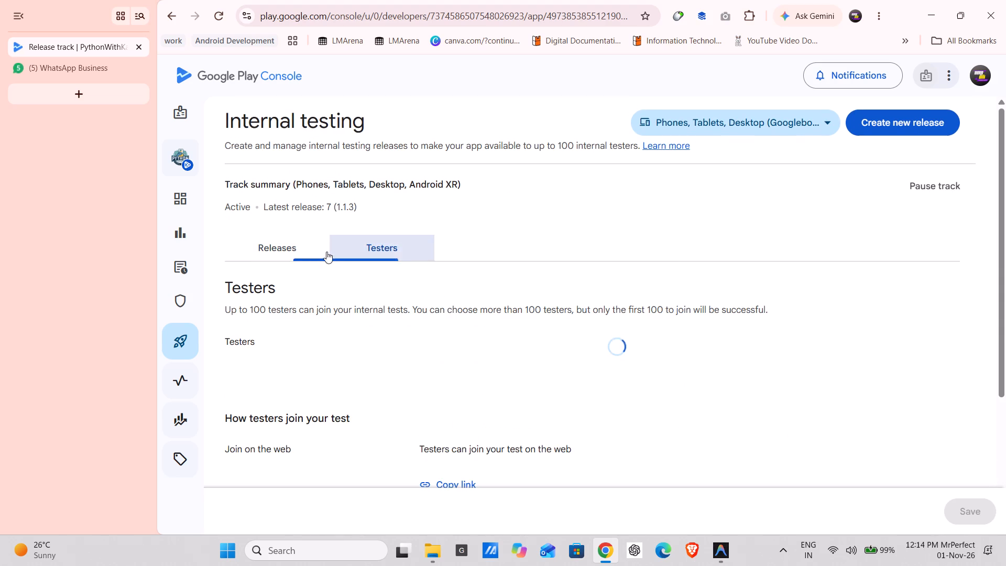
Return to the track's releases and expand the summary of release 7 (1.1.3) to examine it.
click(314, 247)
scroll(382, 332, down, 3)
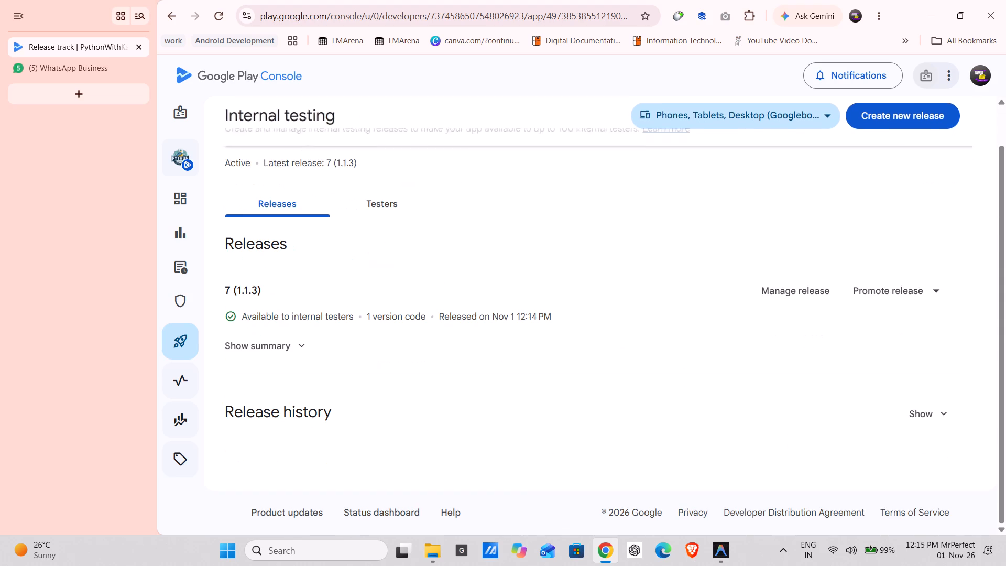
scroll(386, 341, down, 4)
click(297, 343)
scroll(548, 389, down, 3)
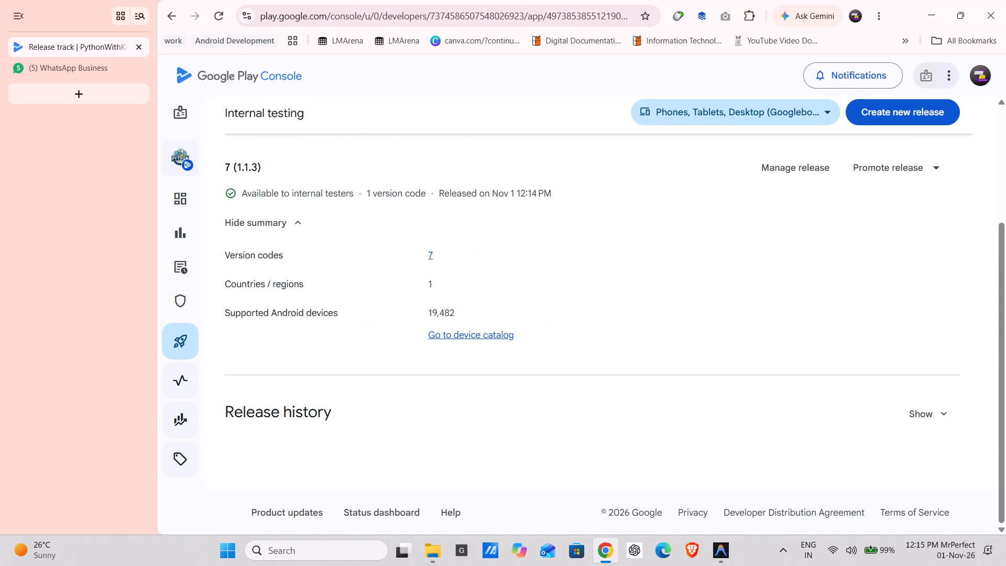
scroll(341, 361, down, 4)
Show the Internal testing track's release history and examine it together with the current release's summary.
click(313, 412)
click(933, 417)
scroll(655, 391, down, 5)
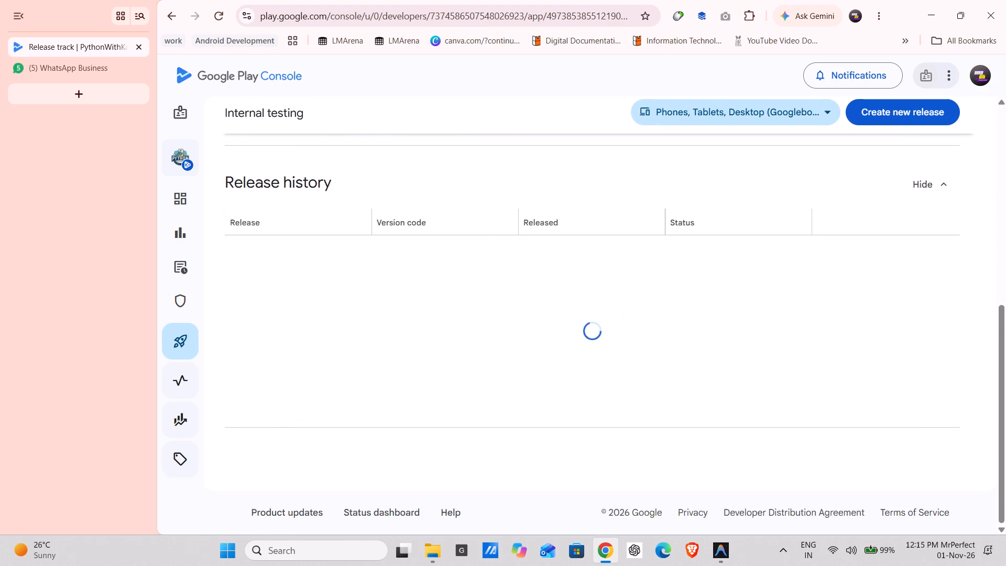
scroll(483, 363, down, 4)
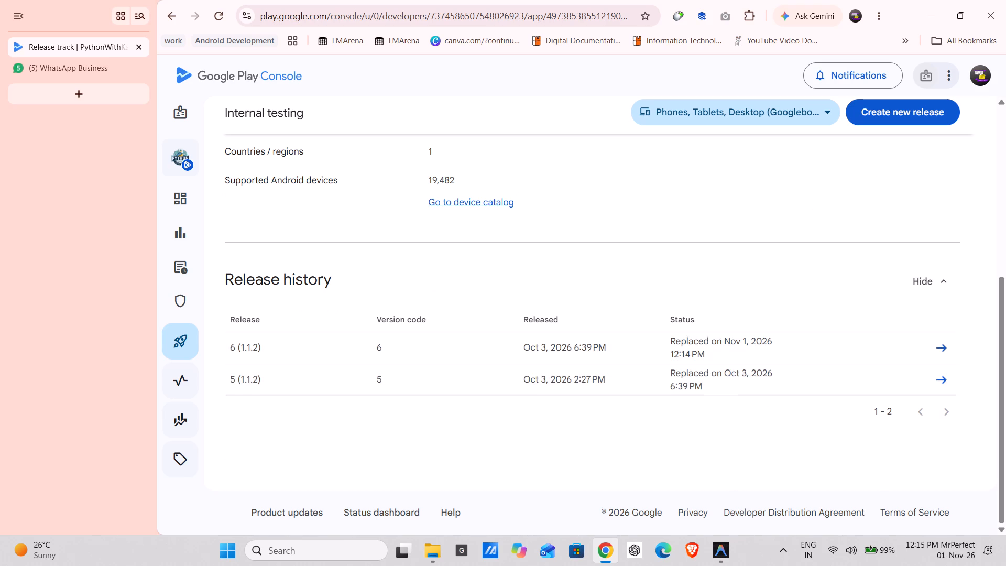
scroll(348, 419, up, 1)
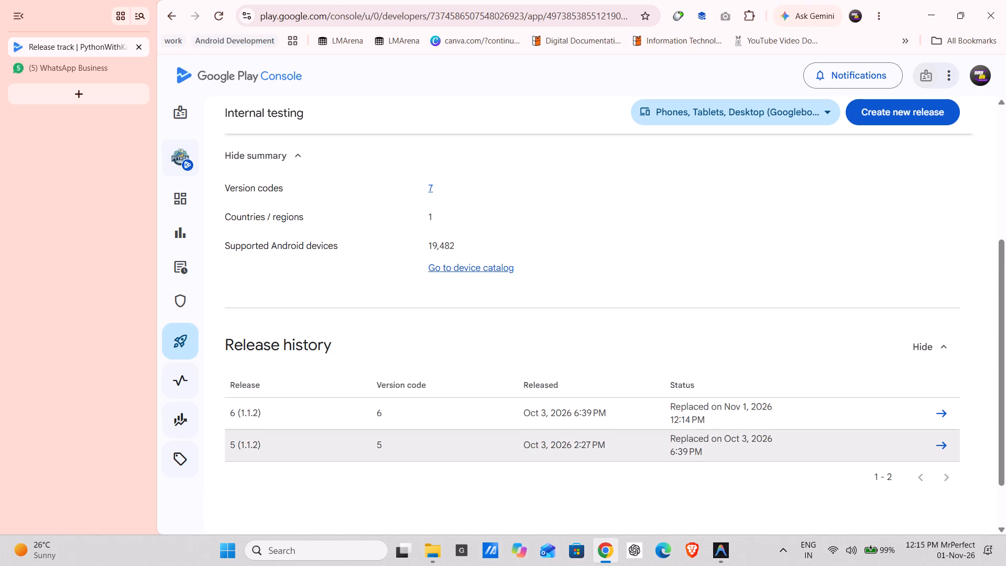
scroll(510, 382, up, 2)
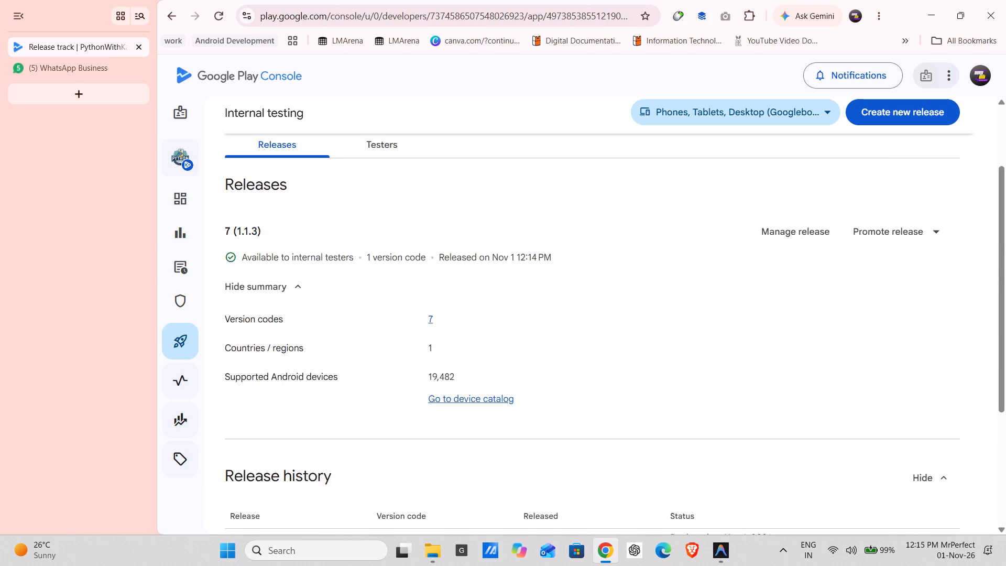
scroll(510, 382, down, 3)
scroll(311, 308, up, 5)
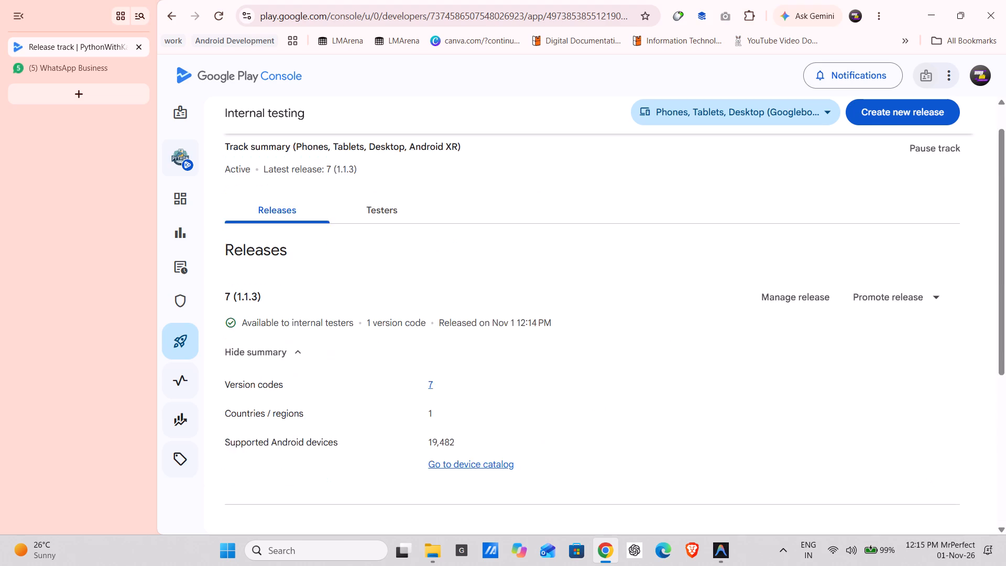
scroll(303, 321, up, 7)
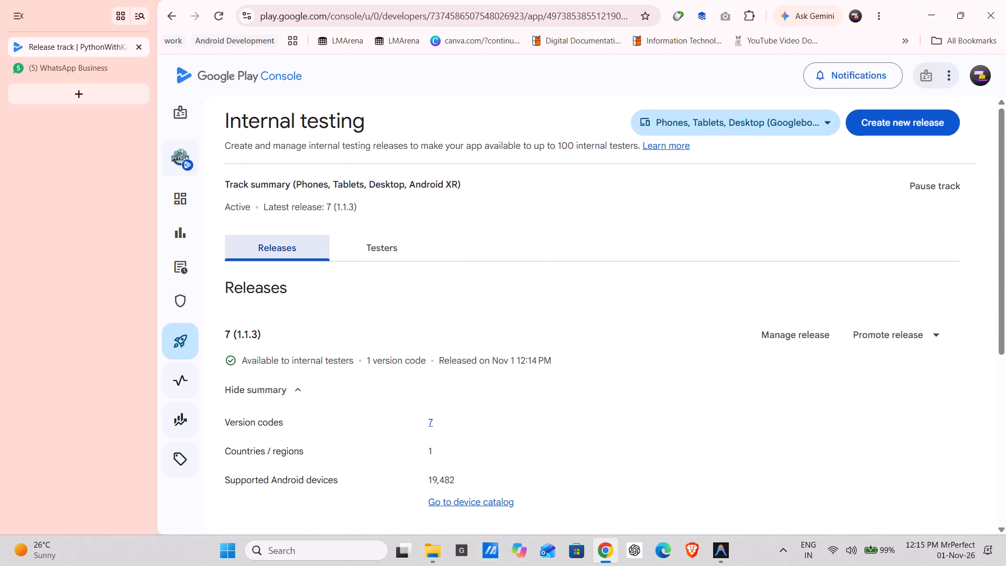
scroll(585, 345, down, 7)
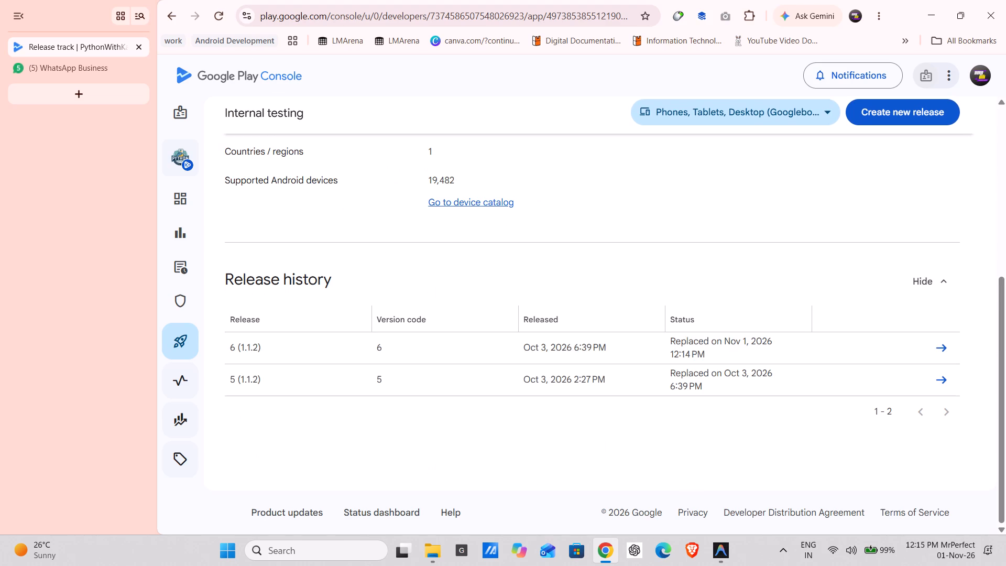
Open release 6 (1.1.2) from the release history, examine its bundles and release notes, and return to the Internal testing track.
click(942, 348)
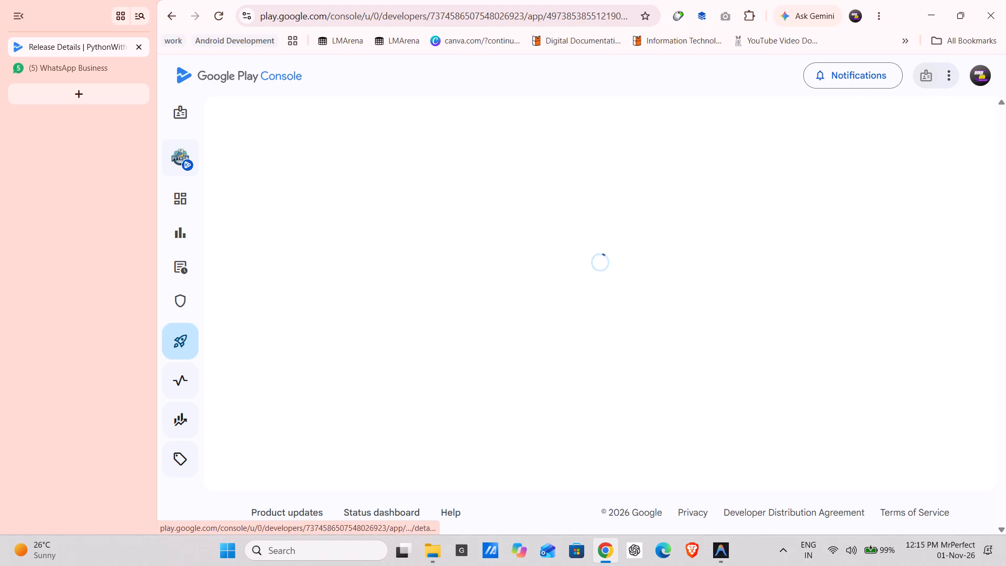
scroll(624, 298, down, 3)
scroll(556, 377, down, 4)
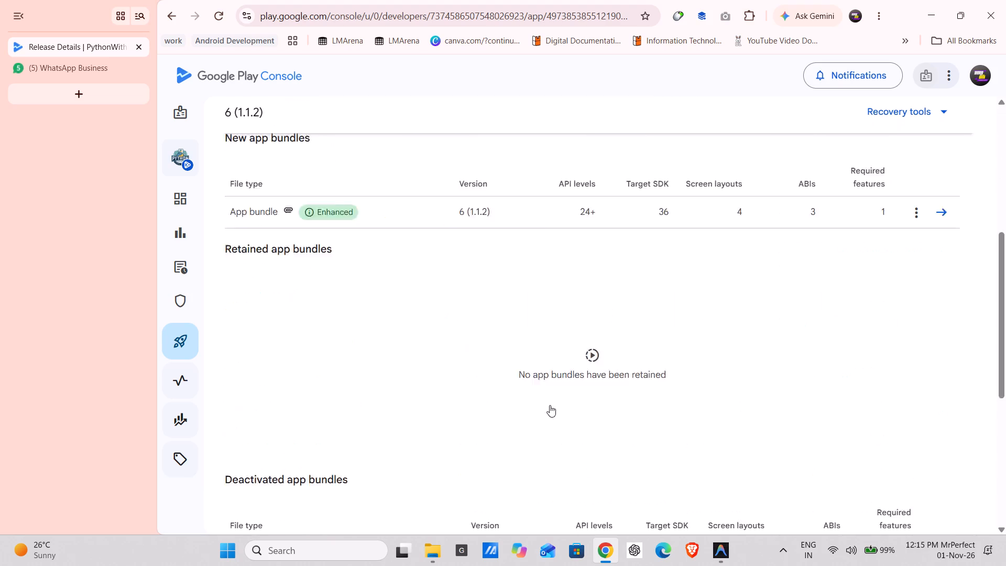
scroll(546, 401, down, 12)
scroll(545, 398, up, 3)
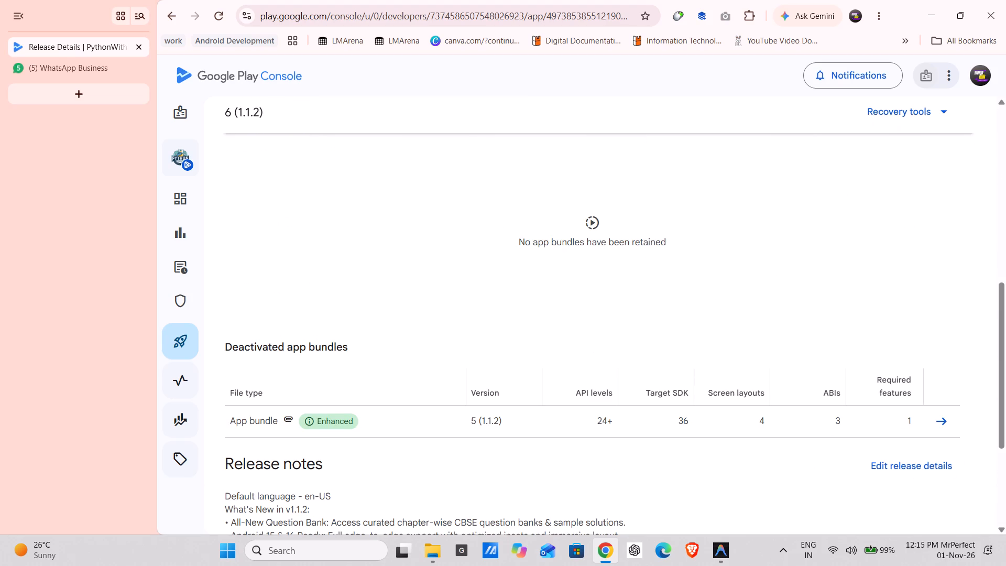
scroll(375, 387, up, 6)
scroll(373, 418, down, 1)
scroll(373, 418, up, 3)
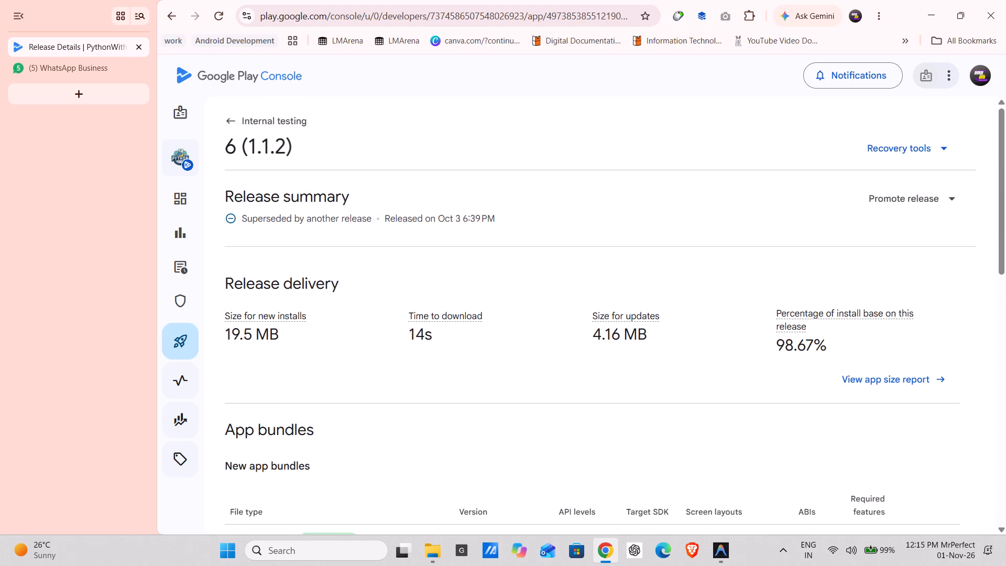
scroll(375, 419, up, 2)
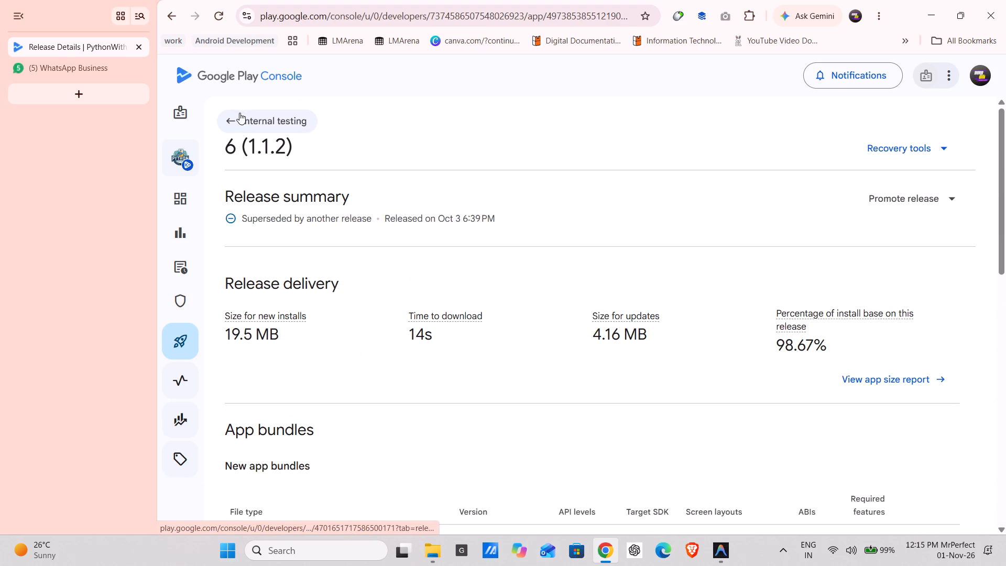
click(229, 116)
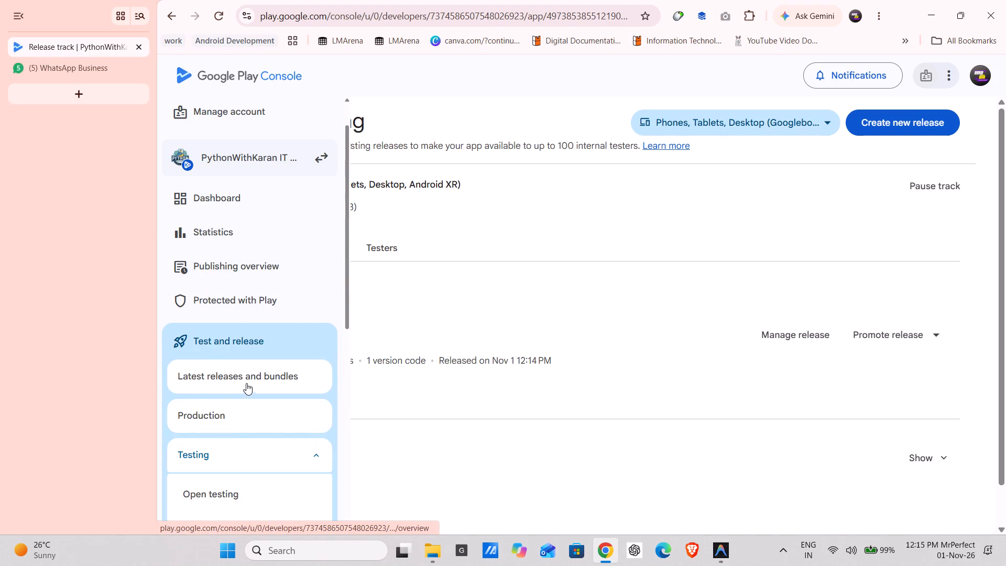
Open release 7 (1.1.3) from the latest releases and bundles overview and examine its delivery, app bundles and release notes.
click(248, 381)
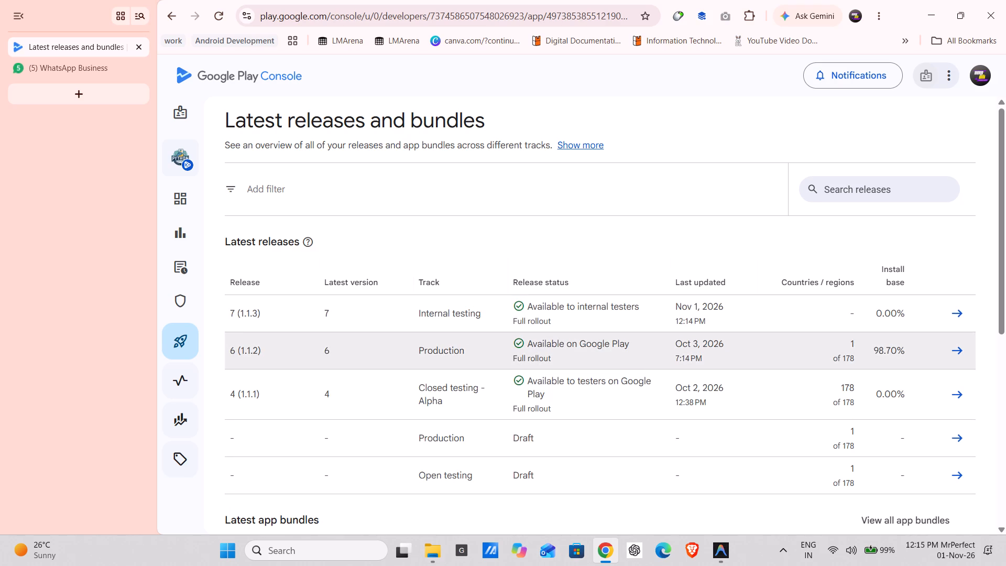
click(955, 309)
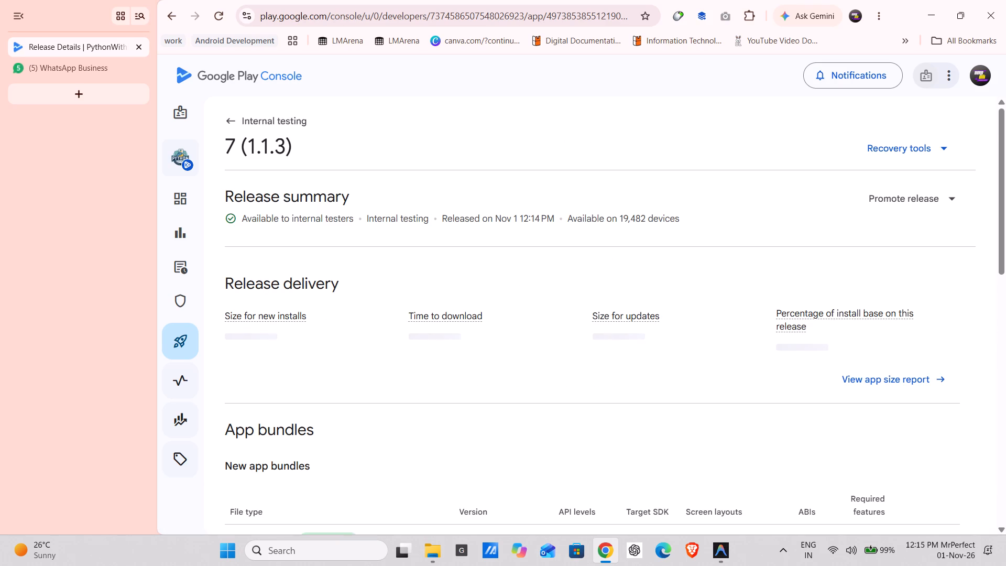
scroll(546, 311, down, 3)
scroll(545, 310, up, 3)
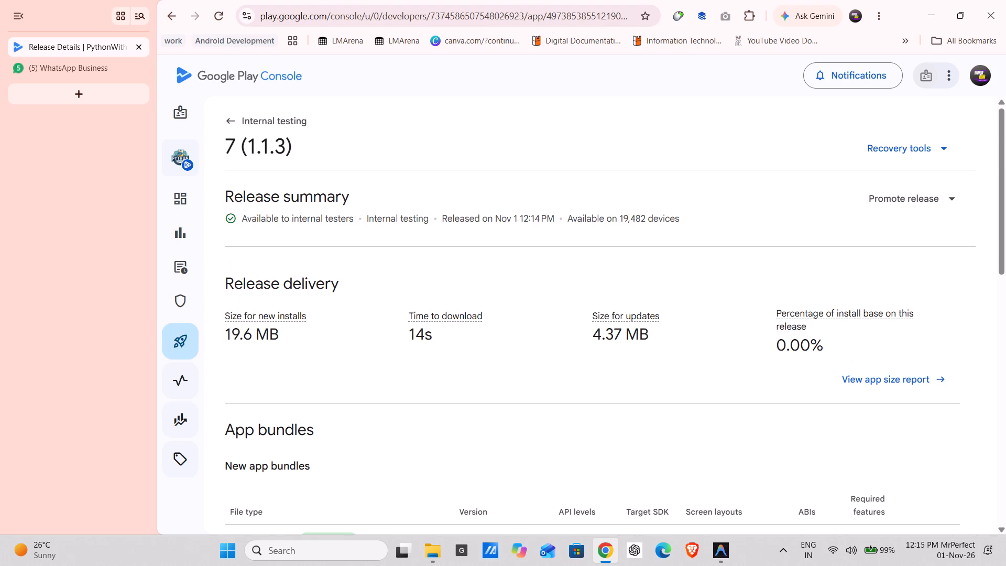
scroll(469, 343, down, 15)
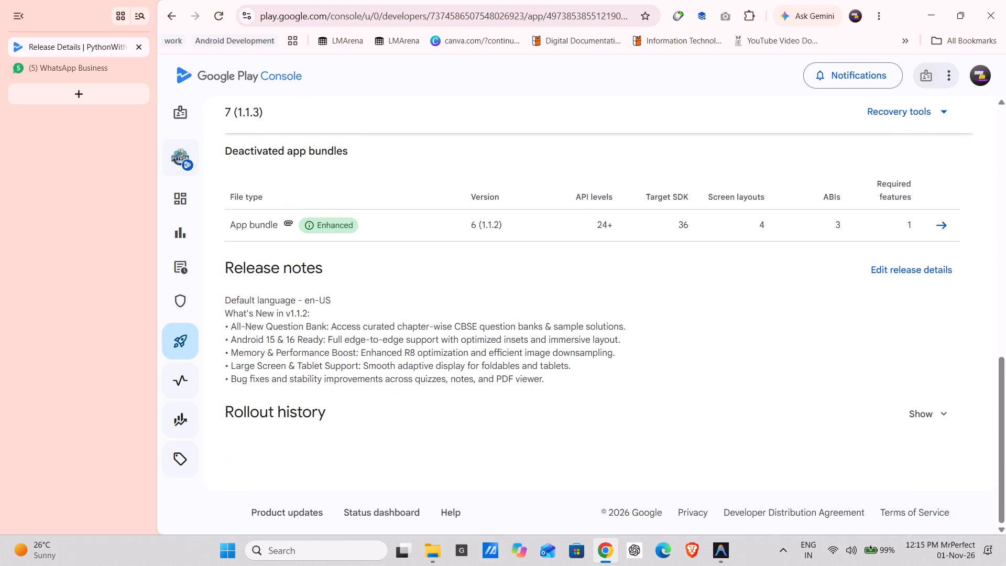
scroll(468, 350, up, 3)
scroll(468, 350, down, 3)
Show the rollout history of release 7 (1.1.3) and examine it together with the rest of the release details.
click(951, 419)
scroll(703, 366, down, 3)
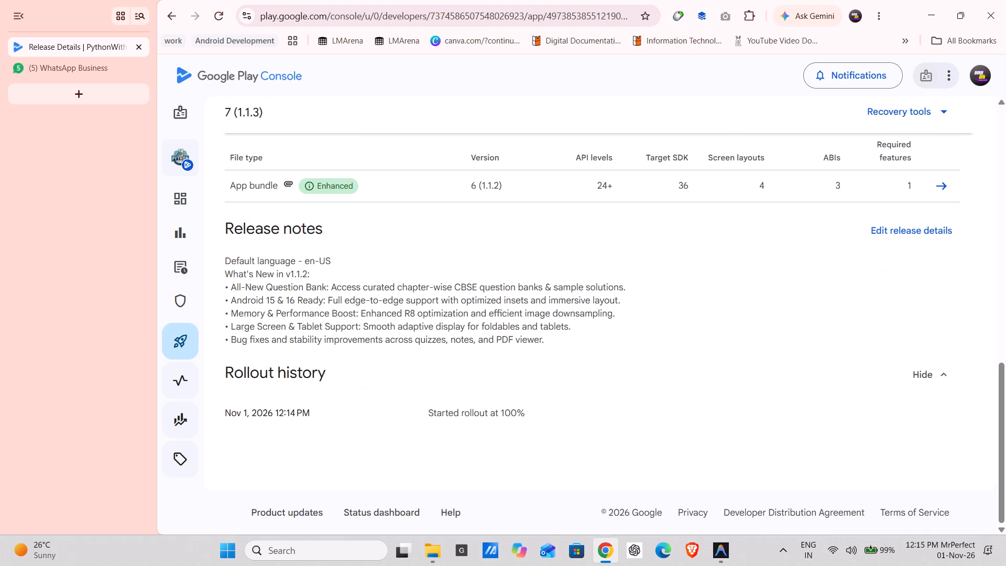
scroll(696, 367, down, 3)
click(947, 374)
click(935, 405)
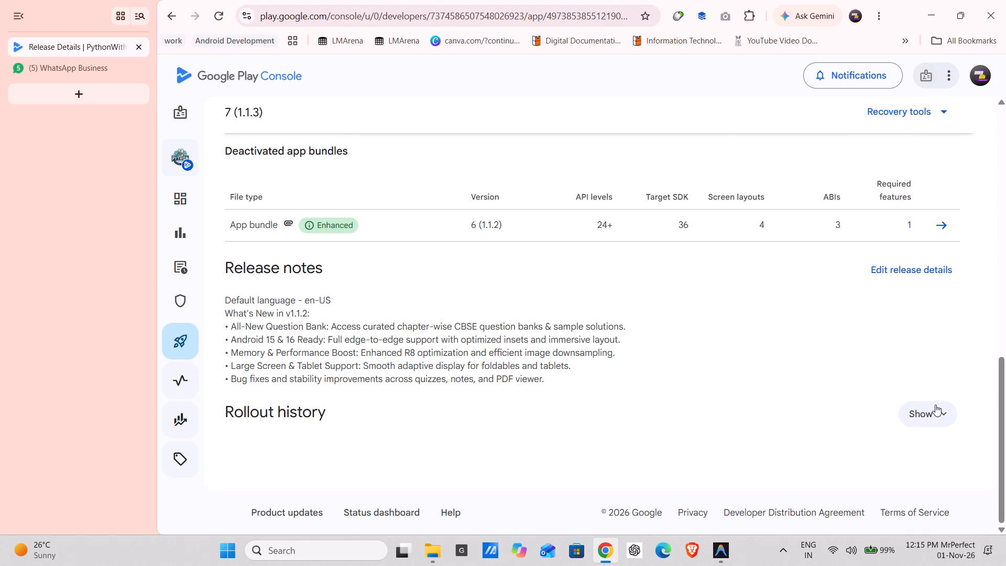
click(935, 405)
scroll(720, 325, down, 3)
scroll(719, 325, up, 7)
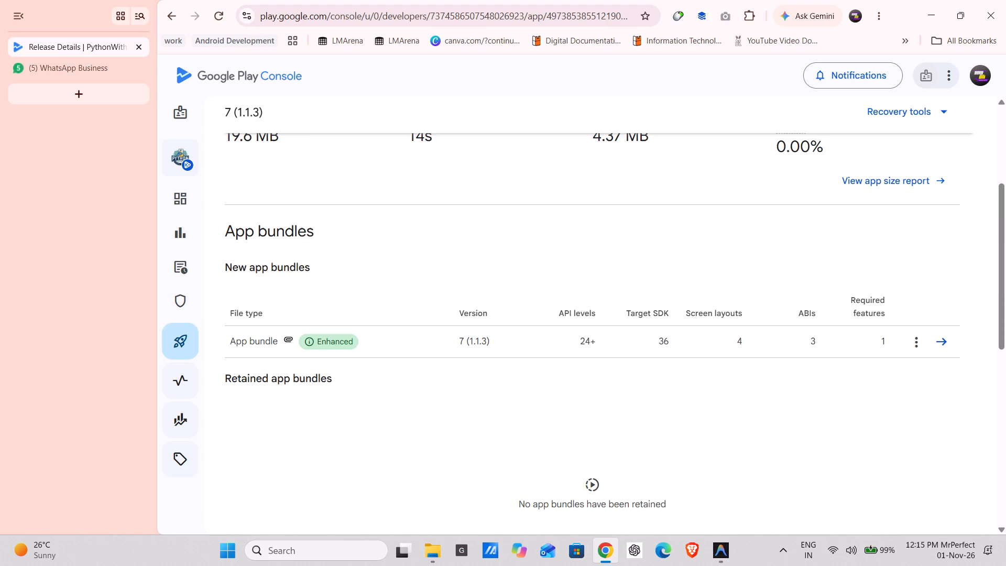
scroll(624, 395, up, 5)
scroll(572, 387, up, 2)
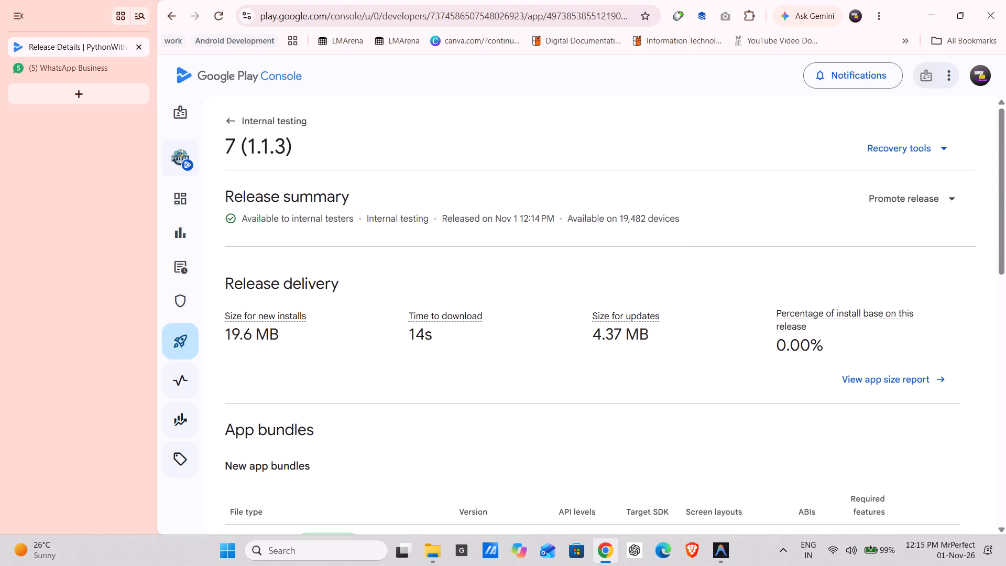
scroll(391, 339, down, 3)
scroll(327, 353, up, 8)
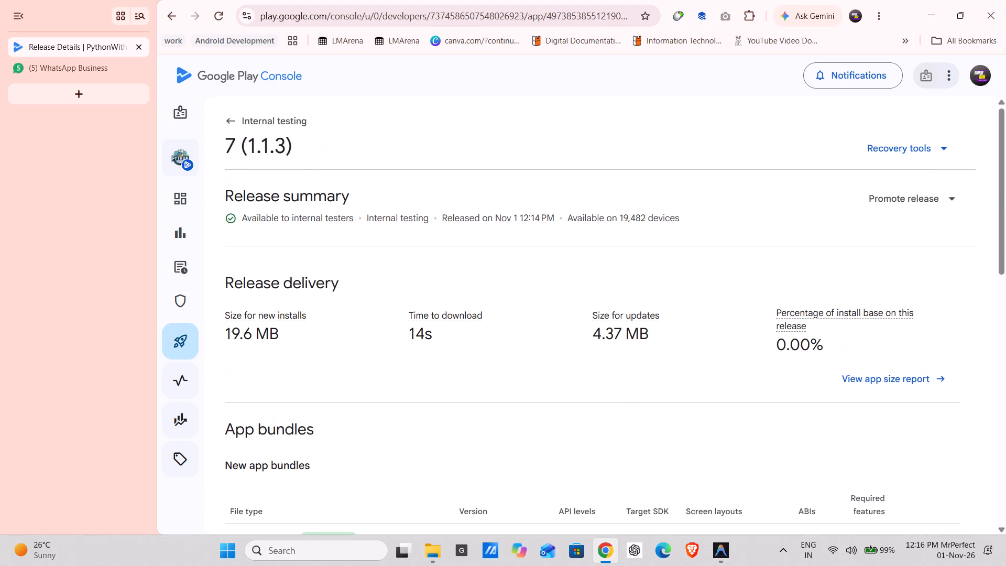
Check which tracks release 7 (1.1.3) can be promoted to, without promoting it.
click(930, 200)
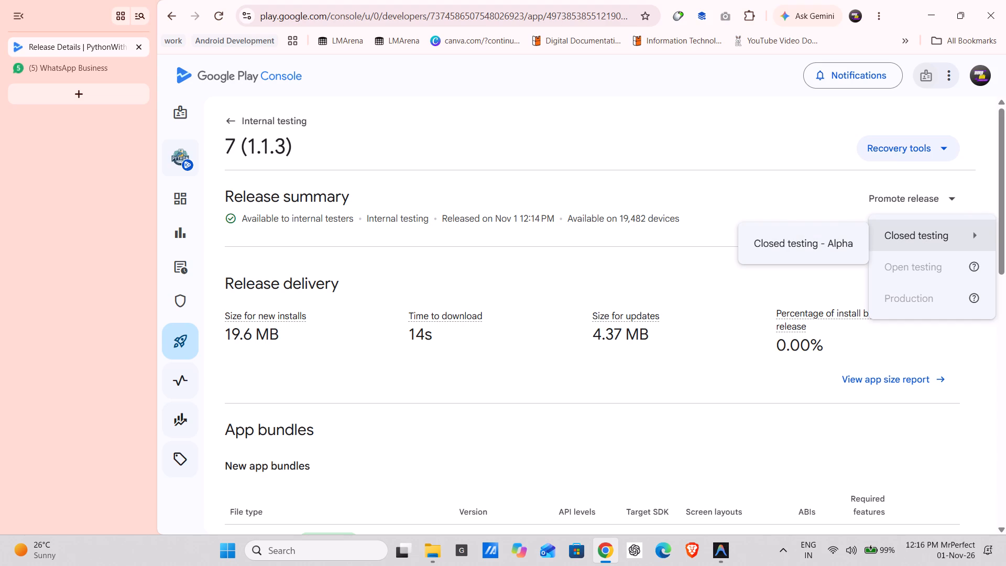
click(695, 183)
click(925, 213)
click(779, 399)
Open the details of app bundle 7 (1.1.3) and examine its technical specifications and R8 configuration.
scroll(499, 323, down, 2)
scroll(563, 347, down, 1)
click(930, 347)
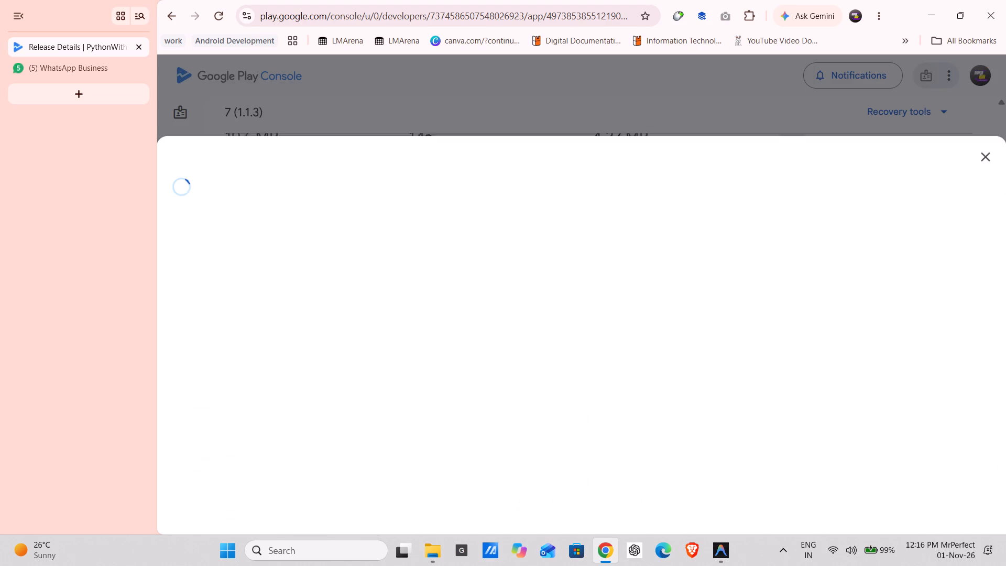
scroll(698, 298, down, 8)
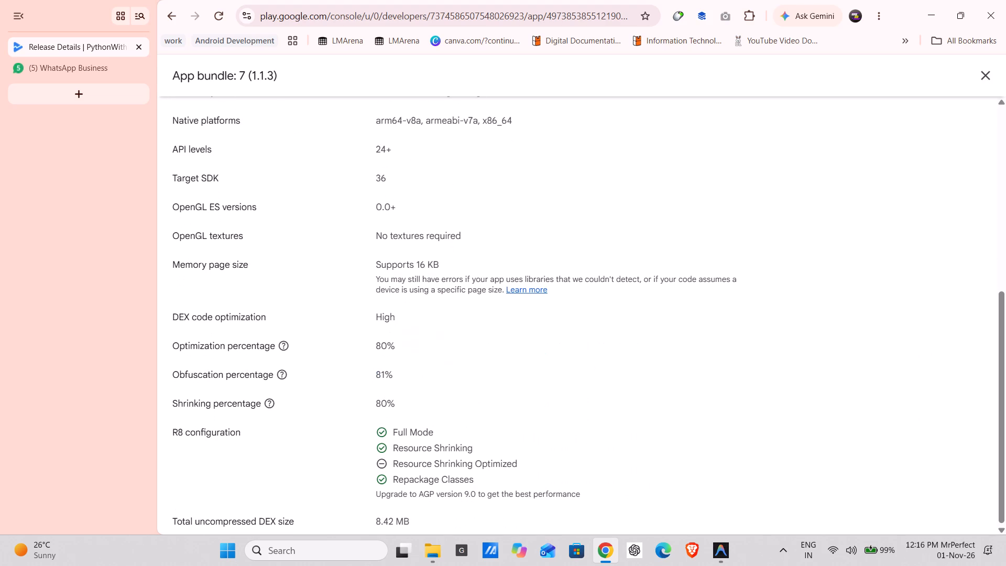
scroll(618, 349, down, 3)
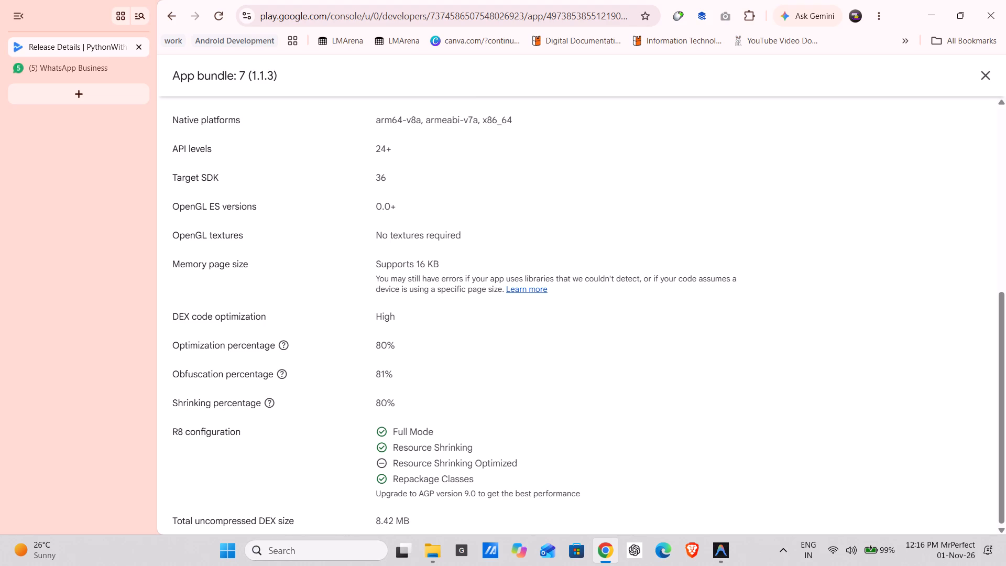
click(384, 466)
scroll(485, 430, down, 3)
scroll(432, 433, up, 7)
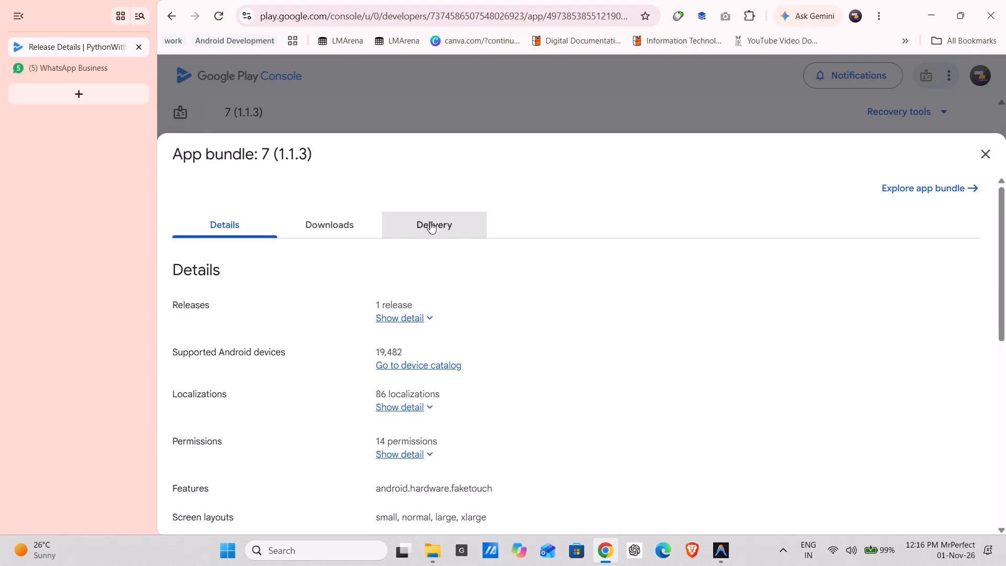
View the bundle's delivery and downloads information, and return to its details to re-examine the specifications and code optimization.
click(430, 222)
click(337, 217)
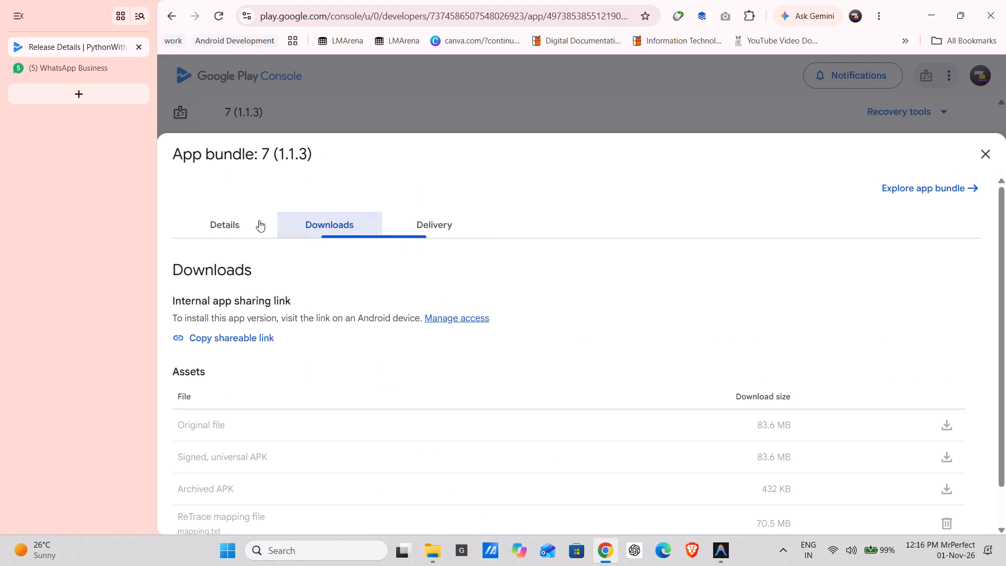
click(239, 220)
scroll(434, 259, down, 6)
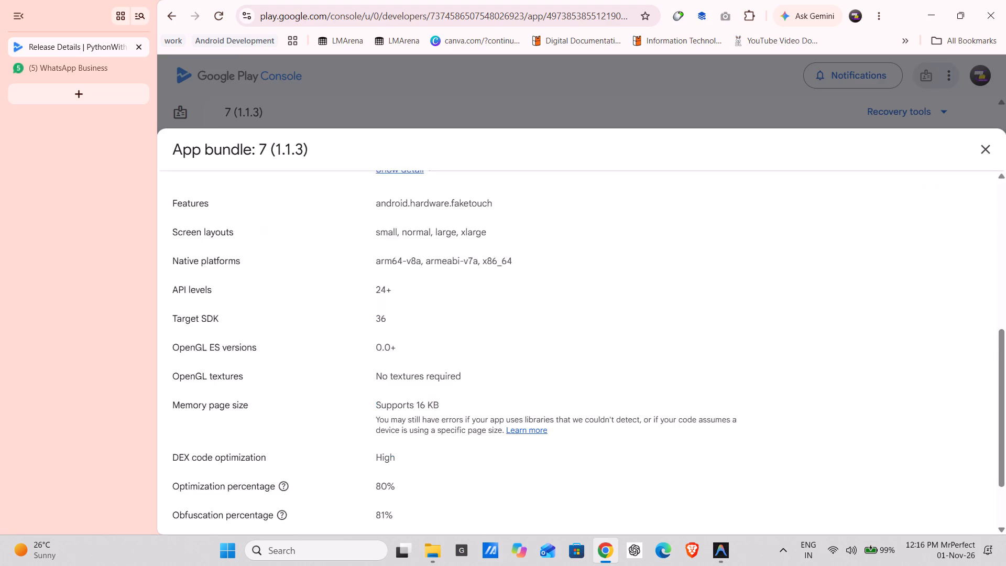
scroll(424, 318, down, 5)
scroll(439, 423, up, 2)
scroll(447, 399, down, 4)
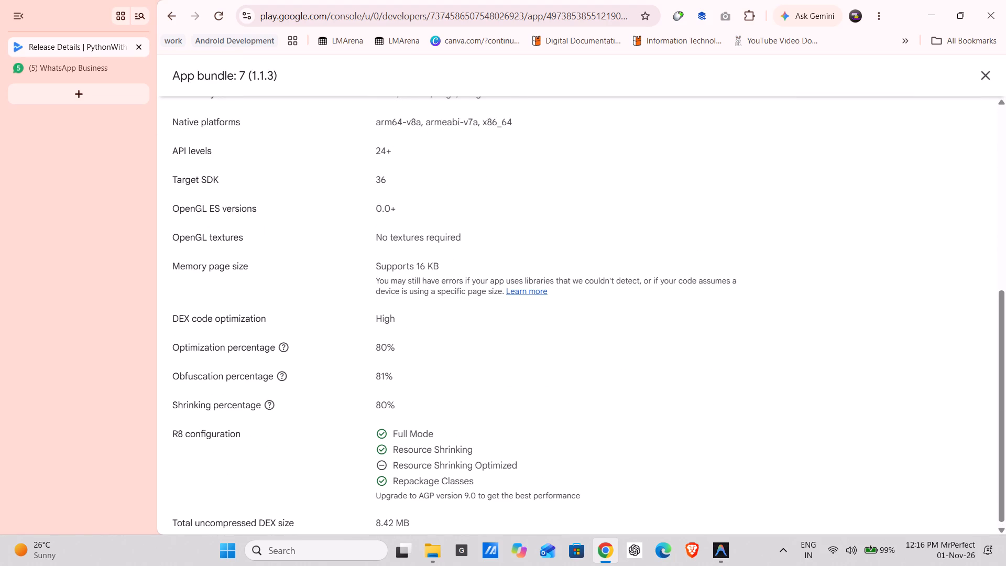
scroll(379, 341, down, 5)
scroll(384, 419, up, 1)
scroll(385, 412, down, 3)
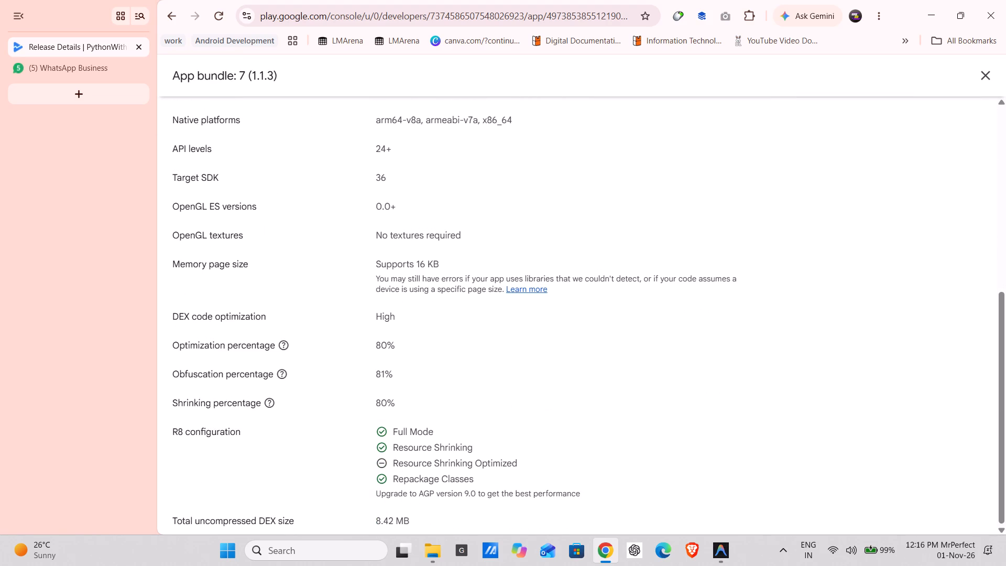
scroll(397, 459, up, 9)
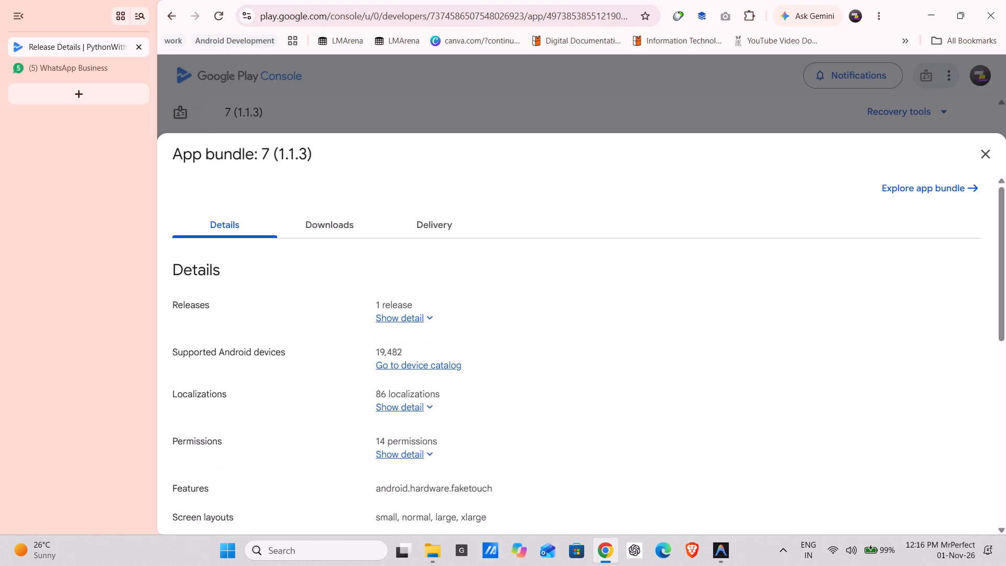
Expand the bundle's releases detail and open the bundle in the app bundle explorer.
click(427, 313)
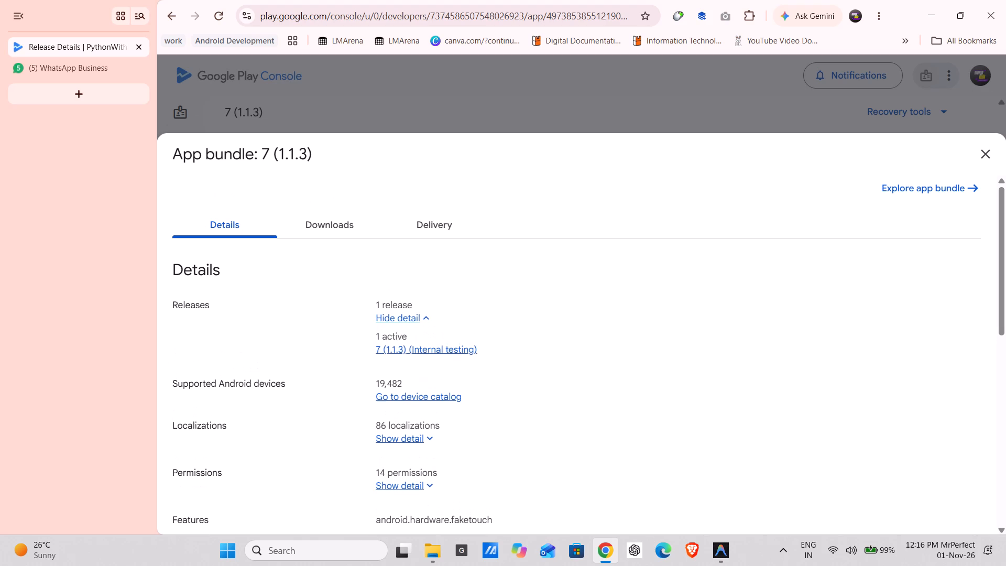
click(913, 195)
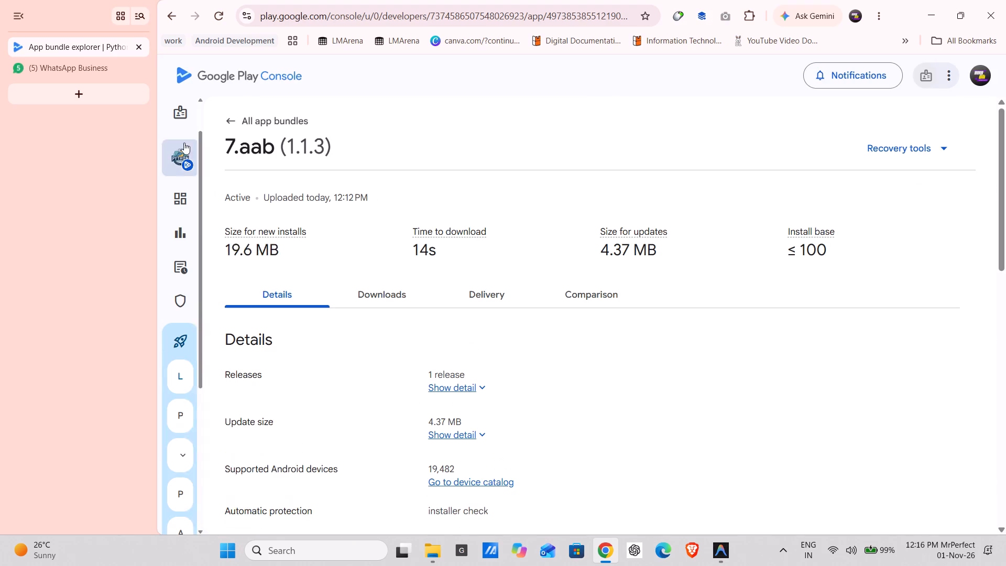
Go to the Production track's releases, expand the untitled draft's summary and open that draft release for editing.
click(210, 414)
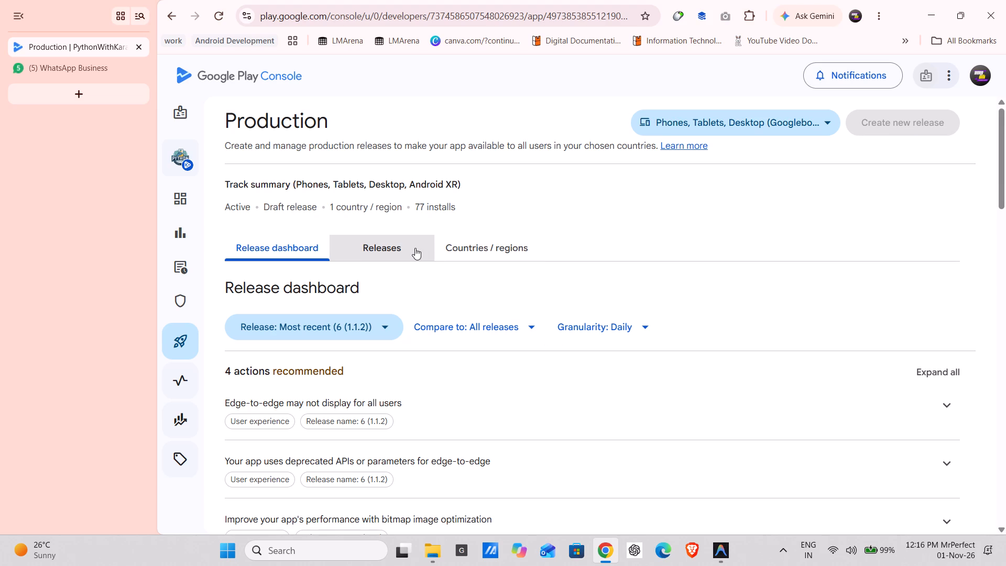
scroll(410, 257, down, 5)
scroll(379, 366, up, 5)
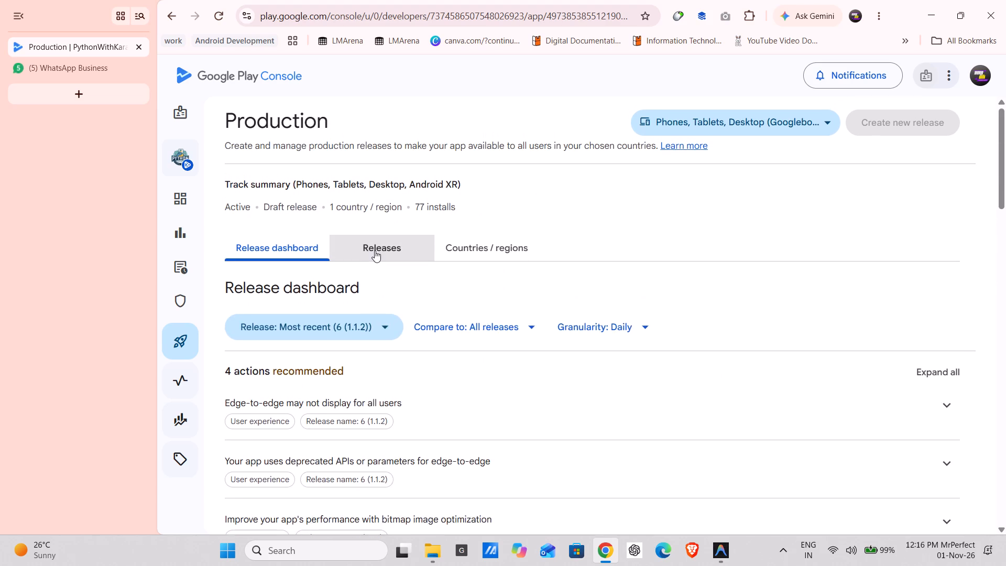
click(375, 251)
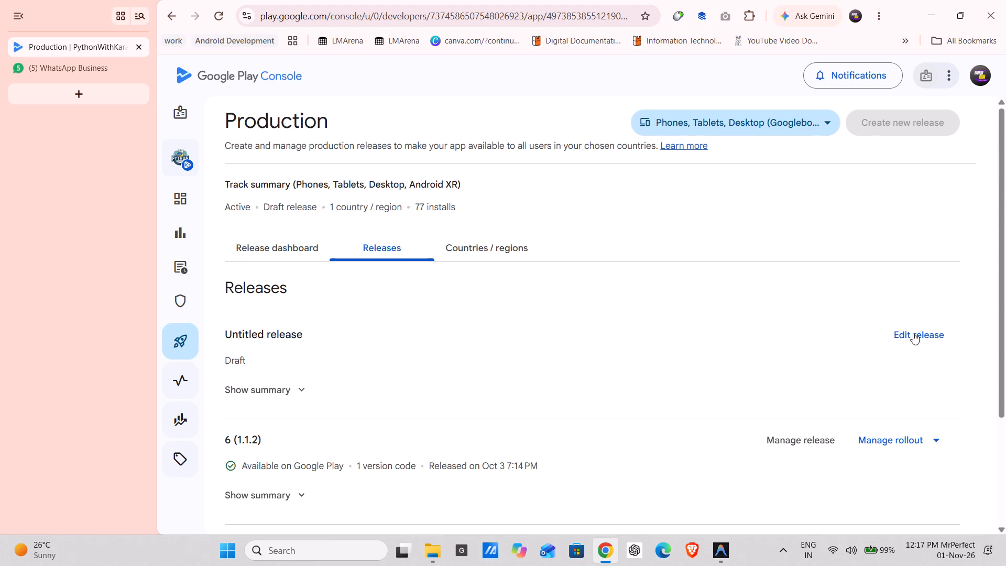
click(299, 388)
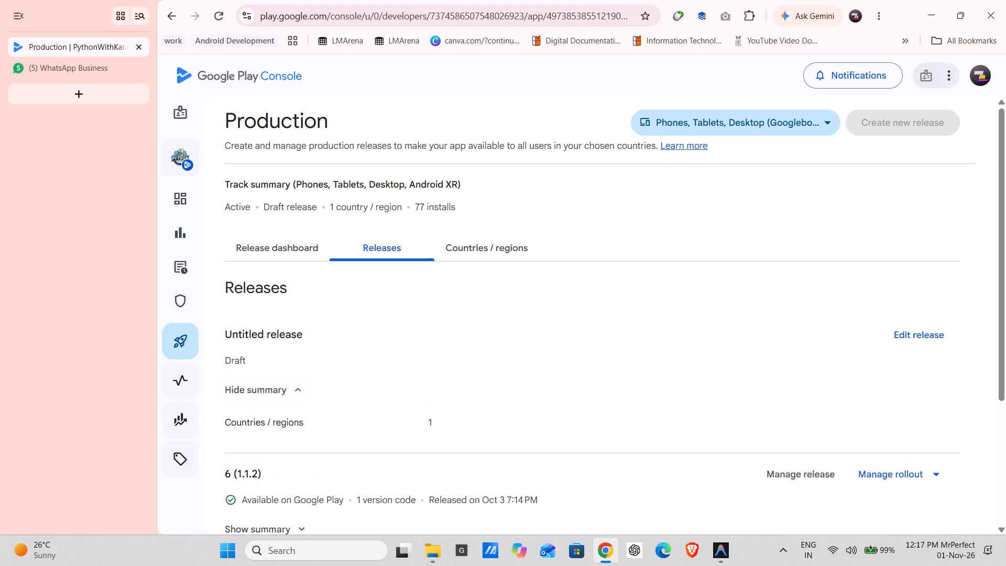
click(922, 334)
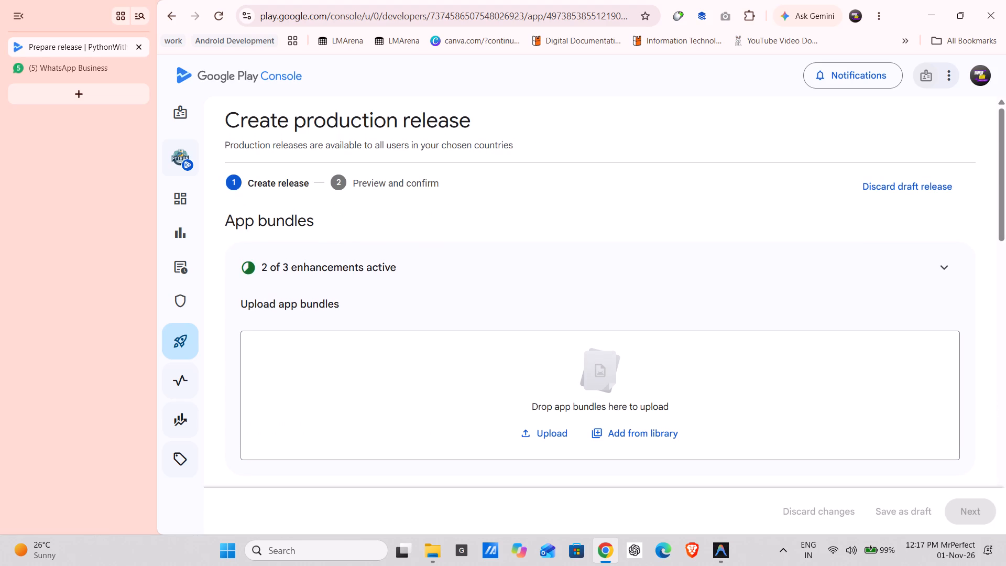
Discard the untitled draft production release and confirm the removal.
click(914, 193)
click(648, 355)
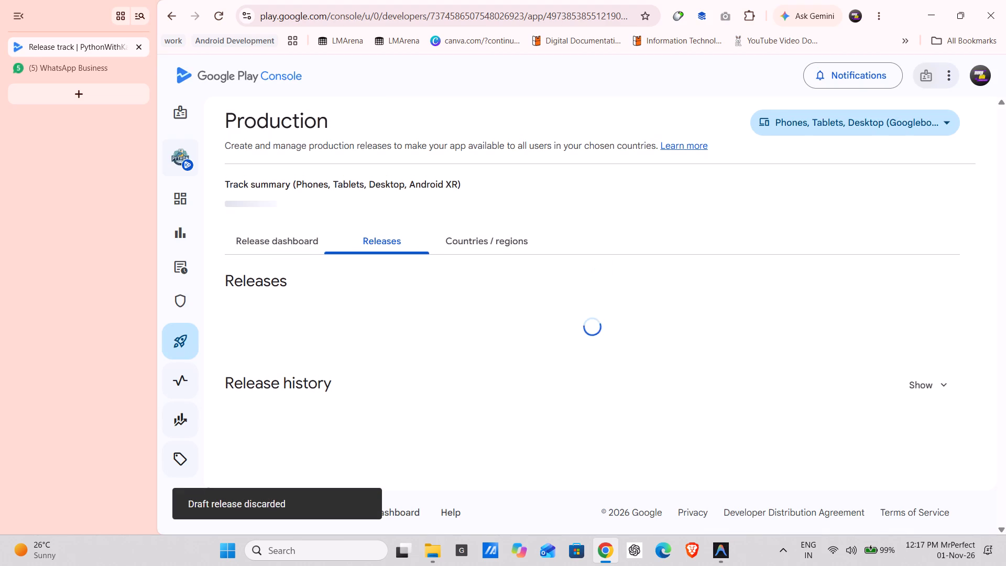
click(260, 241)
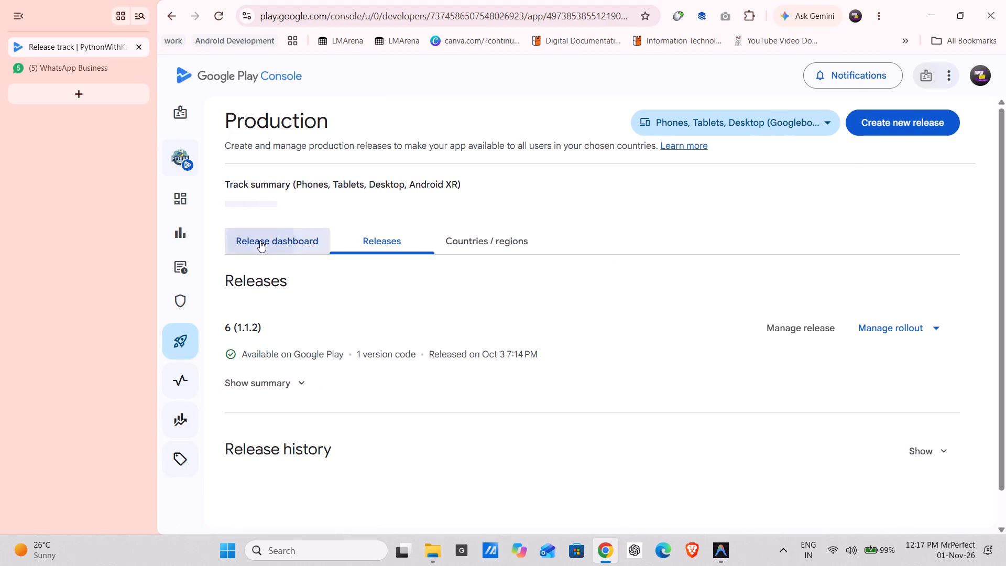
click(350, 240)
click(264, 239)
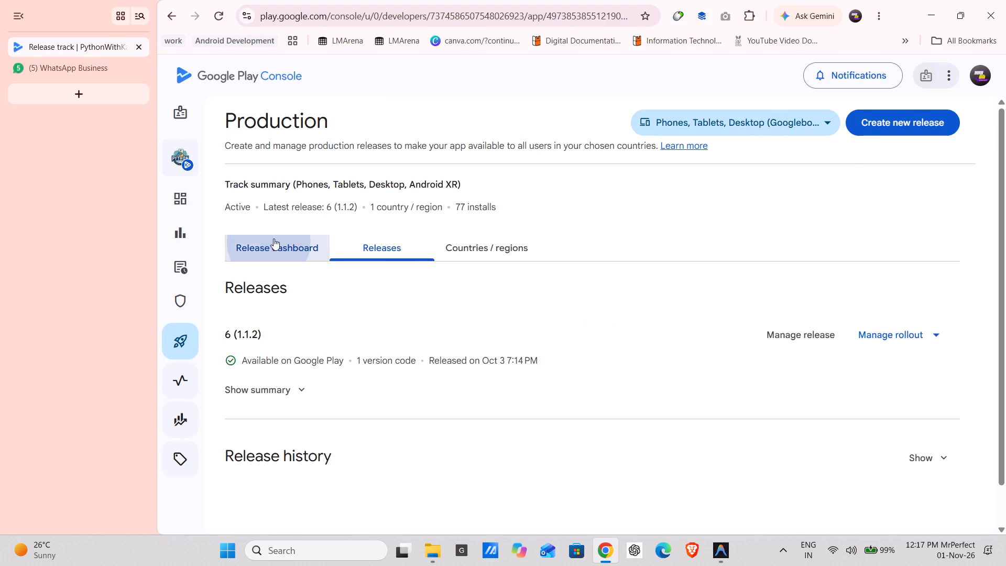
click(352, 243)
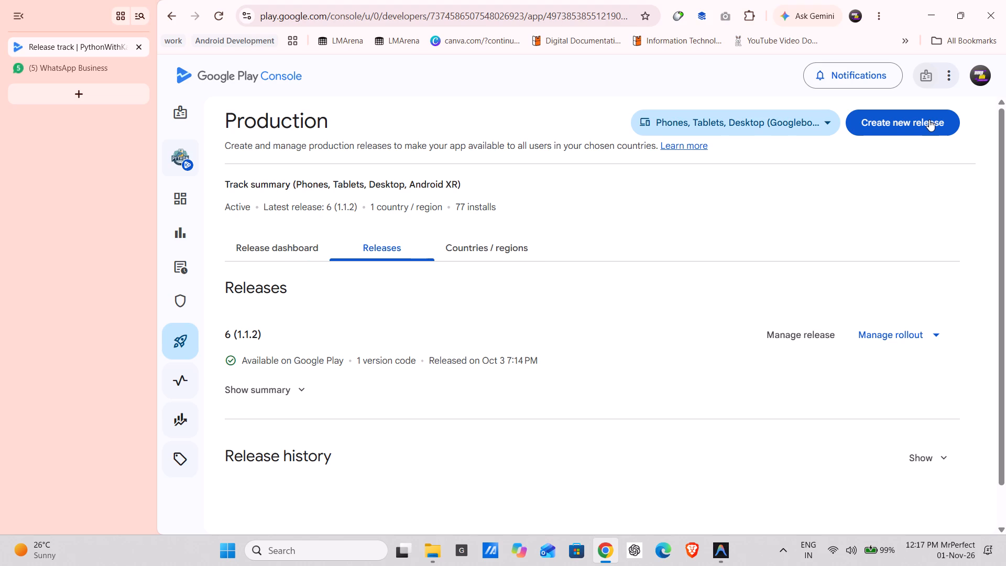
Create a new production release and add app bundle version code 7 (1.1.3) to it from the library.
click(905, 116)
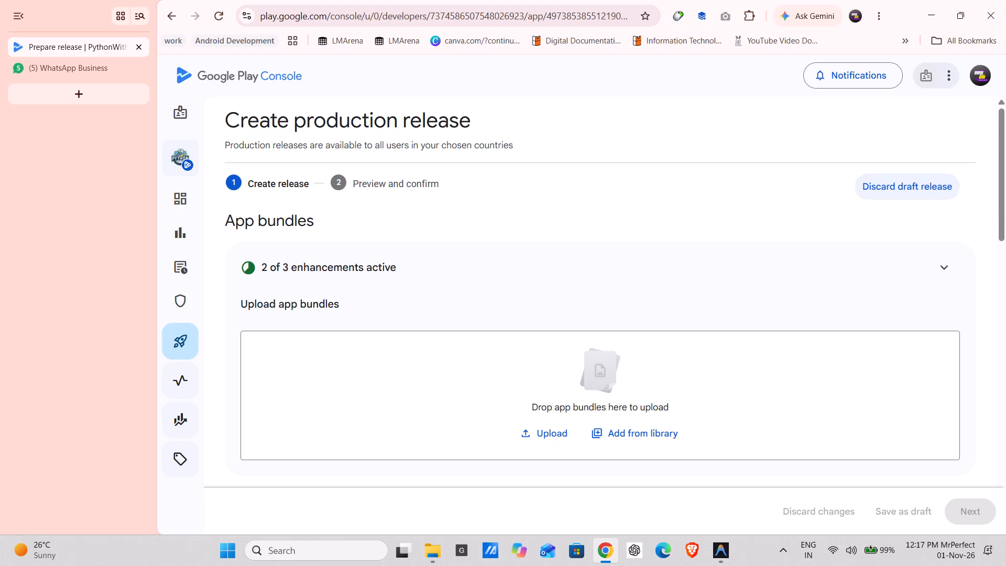
click(651, 433)
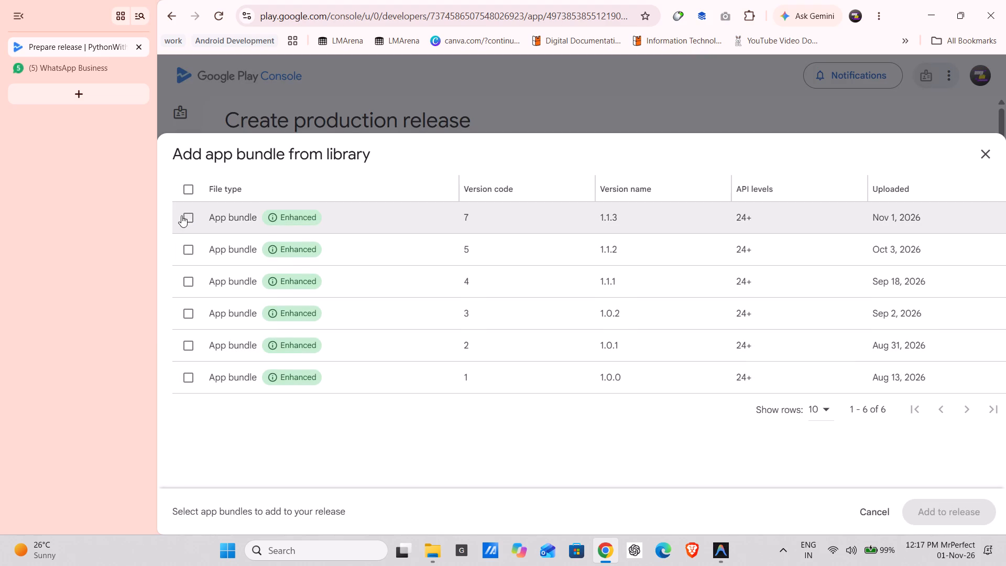
click(193, 220)
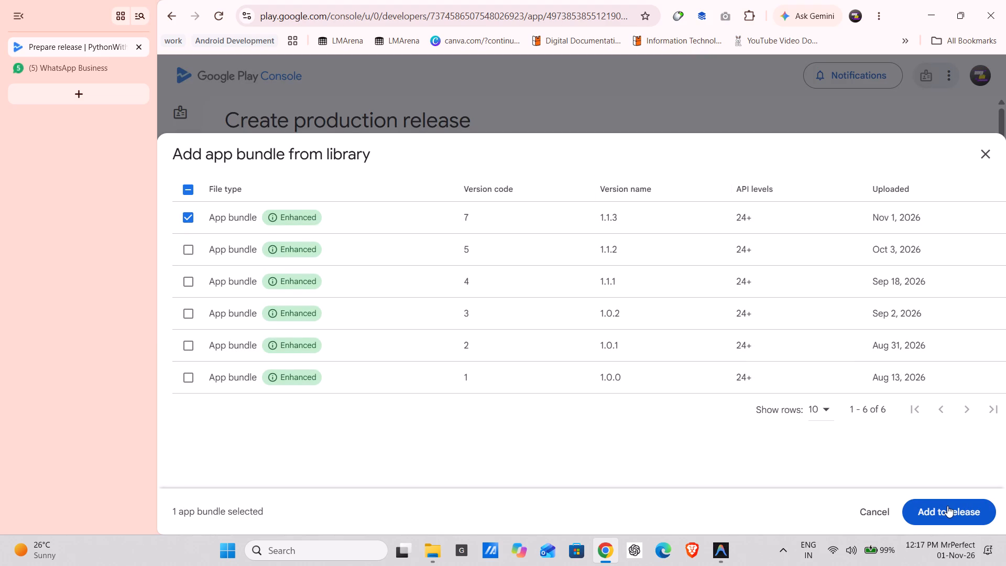
click(947, 506)
Copy the release notes from the internal testing release 7 (1.1.3) into the production release.
scroll(634, 255, down, 3)
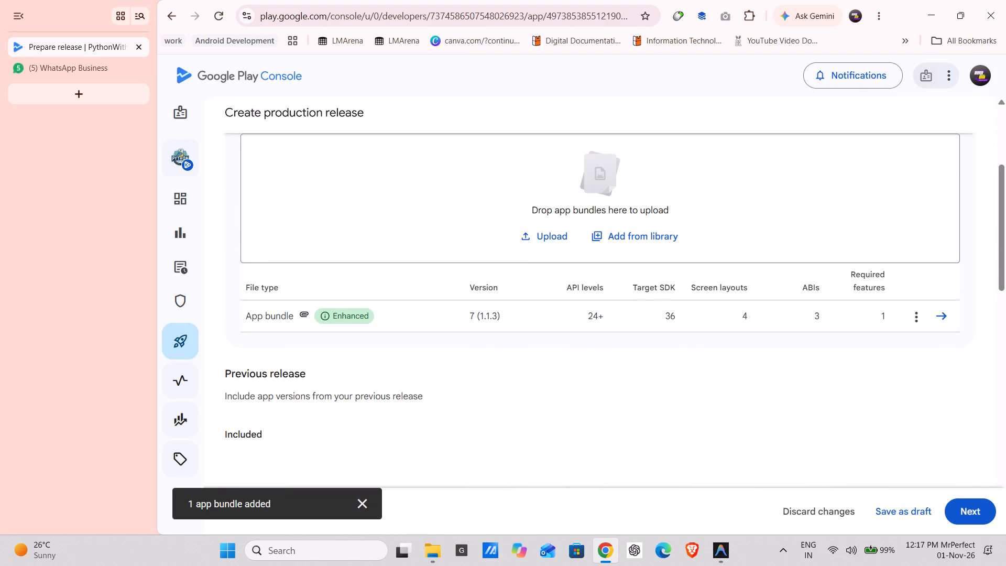
scroll(605, 334, down, 4)
scroll(534, 394, up, 4)
scroll(526, 334, down, 2)
scroll(526, 335, up, 2)
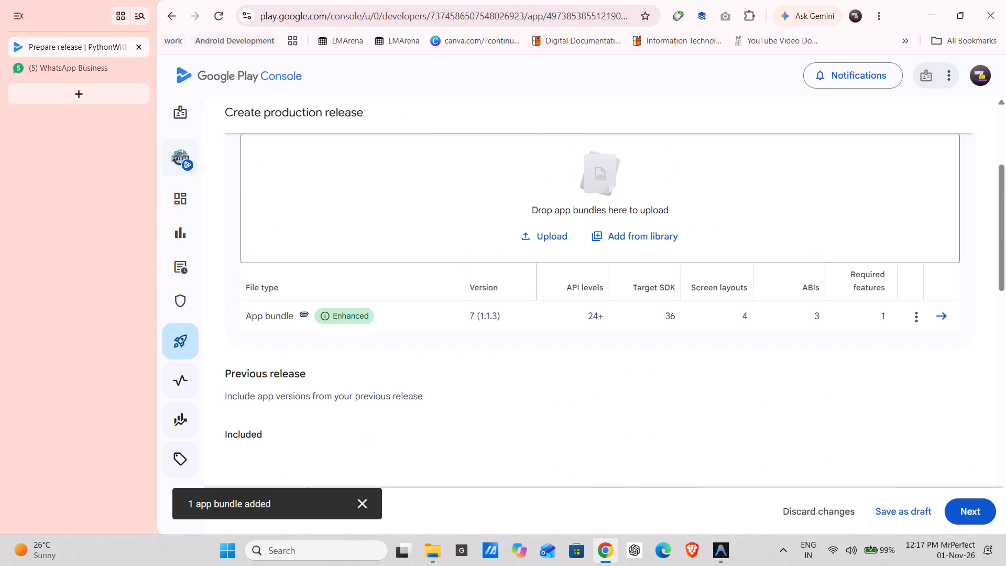
scroll(484, 325, down, 12)
scroll(822, 280, up, 6)
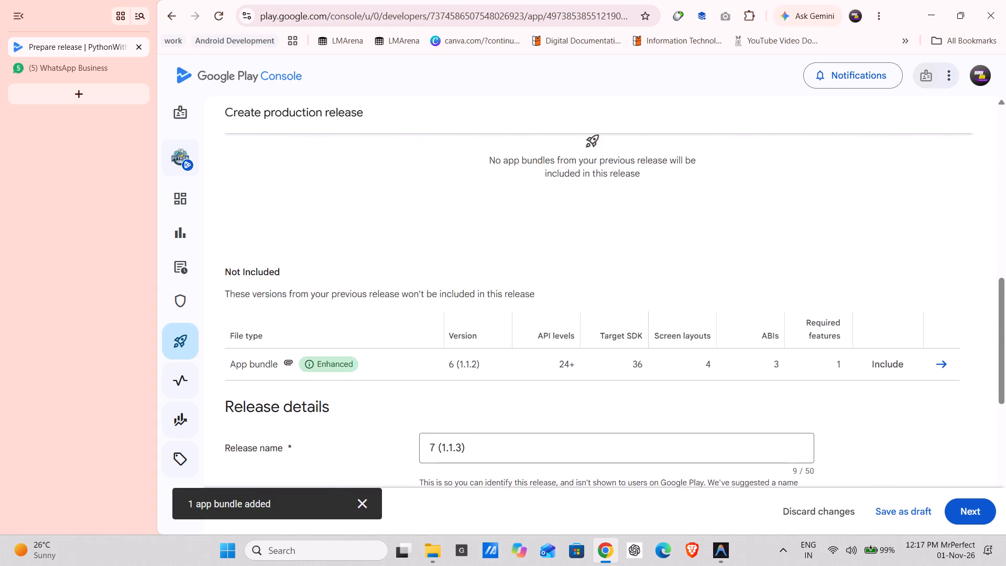
scroll(555, 330, down, 3)
click(468, 335)
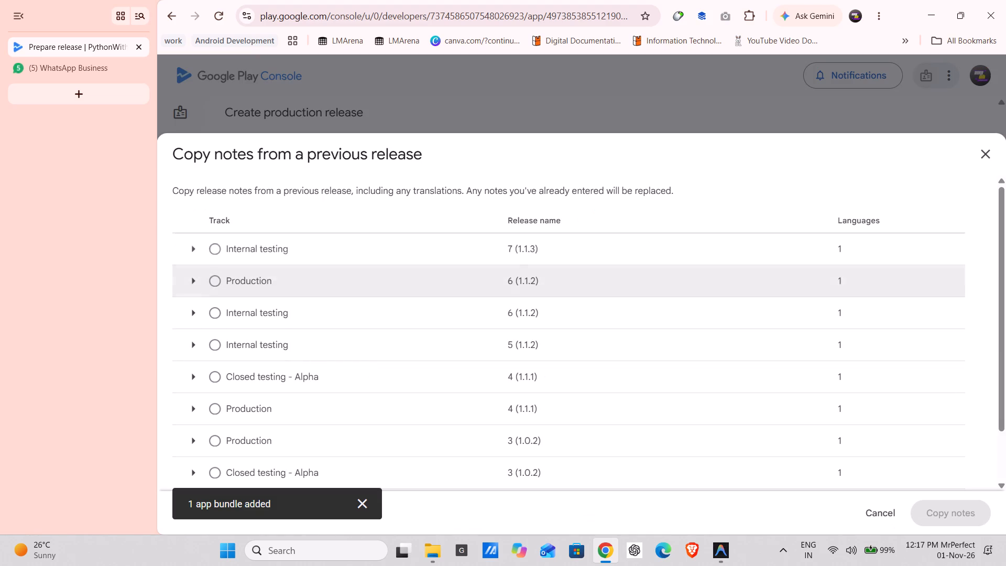
click(220, 249)
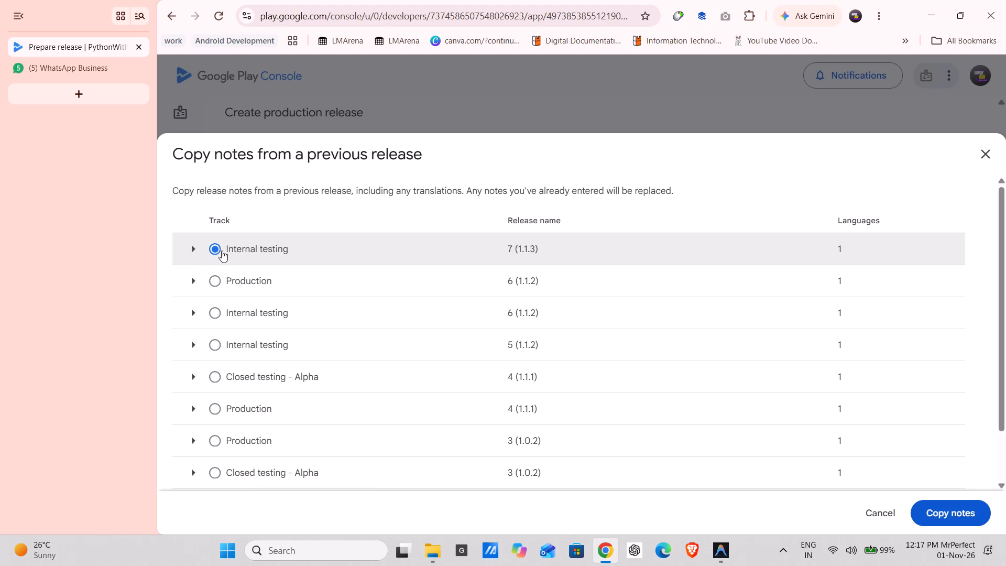
click(945, 514)
scroll(679, 292, down, 5)
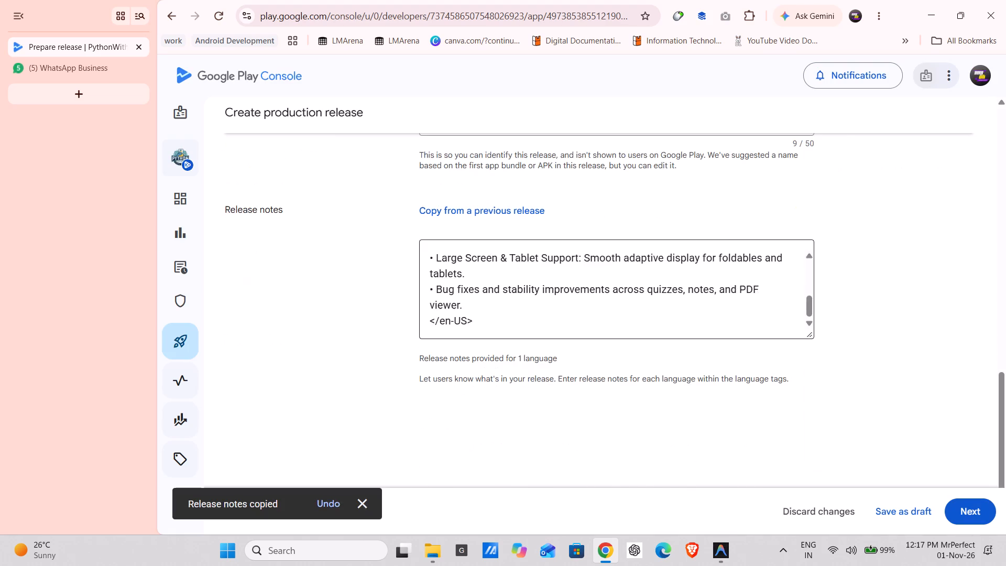
scroll(835, 335, up, 4)
scroll(617, 363, down, 2)
scroll(567, 344, down, 2)
scroll(491, 297, up, 2)
scroll(453, 289, down, 2)
scroll(452, 290, up, 2)
scroll(450, 281, down, 2)
scroll(449, 284, up, 1)
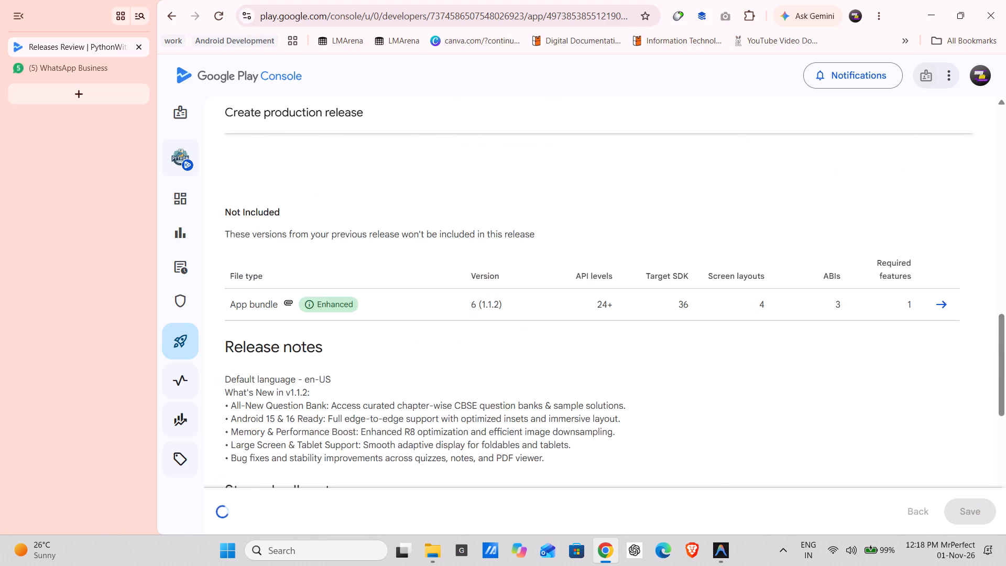
scroll(661, 245, down, 12)
scroll(661, 245, up, 20)
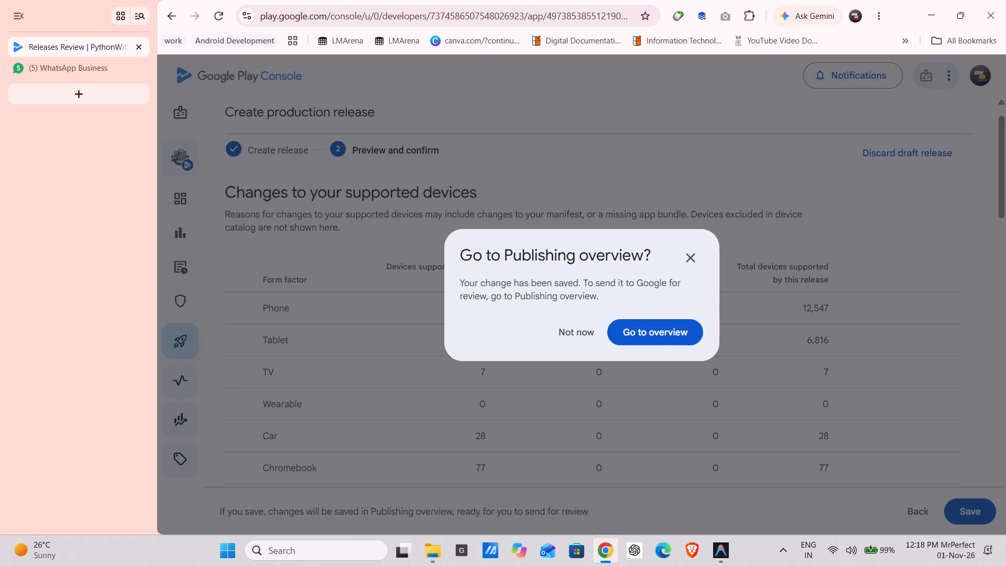
click(635, 333)
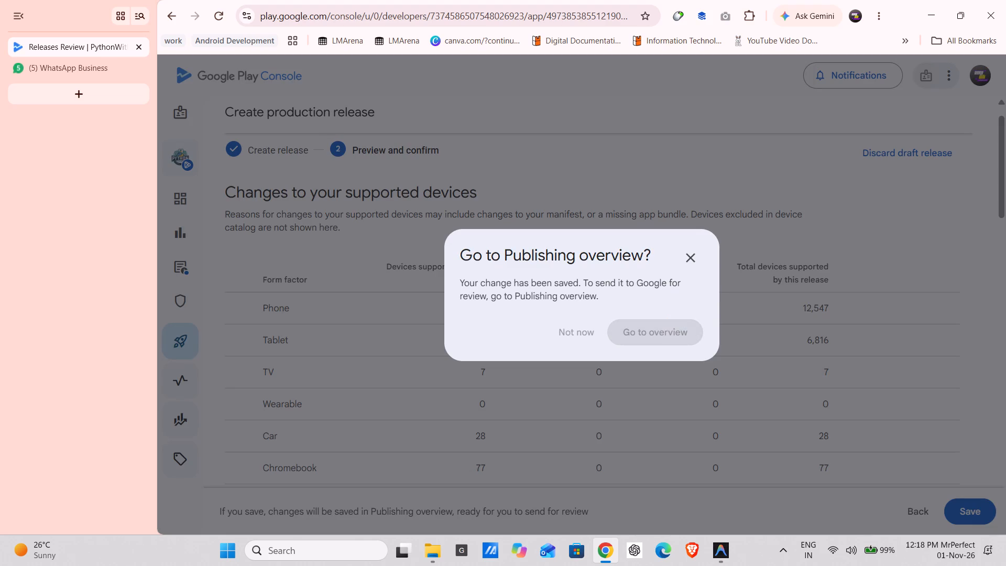
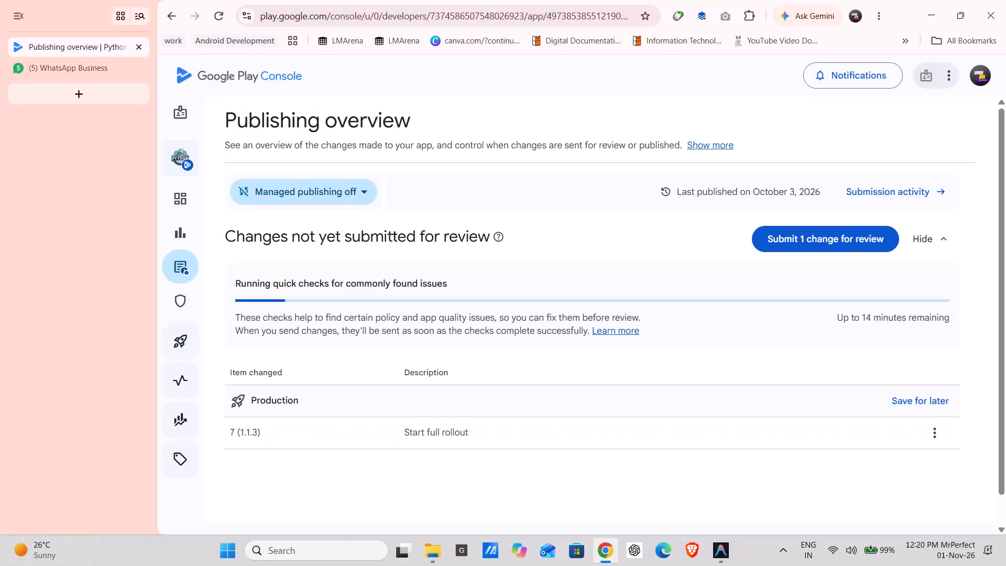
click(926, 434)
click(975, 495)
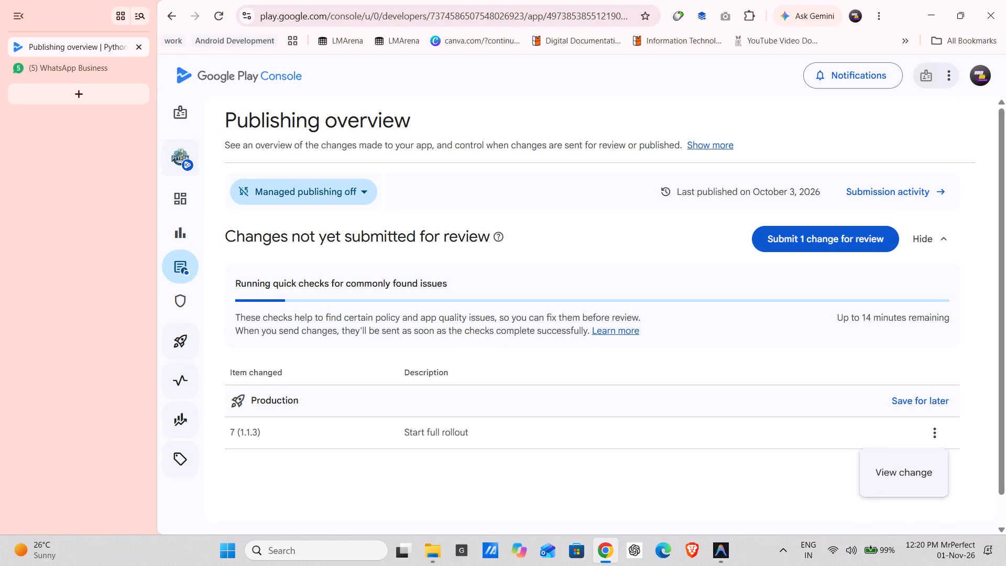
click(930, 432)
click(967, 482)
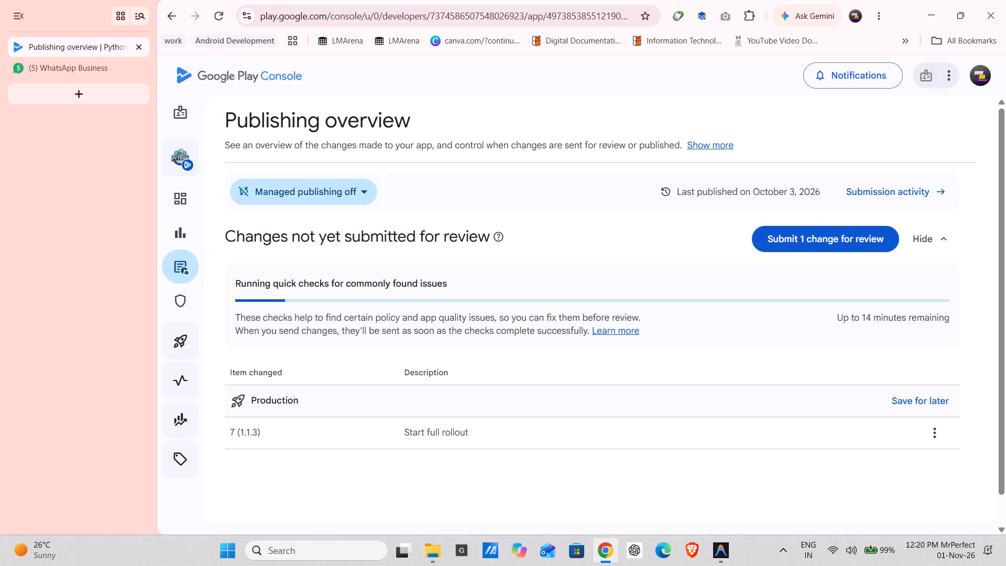
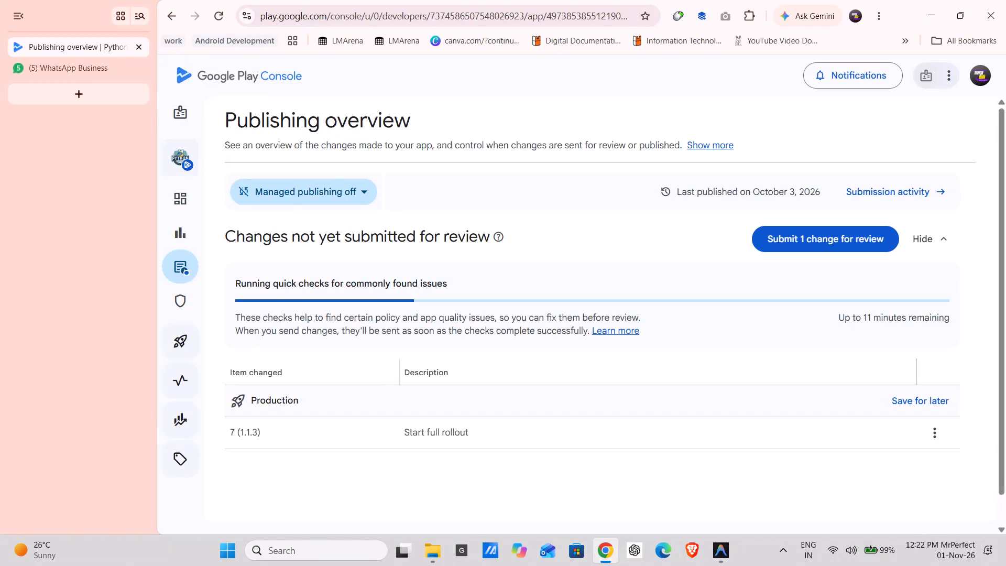
Submit the production full-rollout change for release 7 (1.1.3) to Google for review.
click(784, 229)
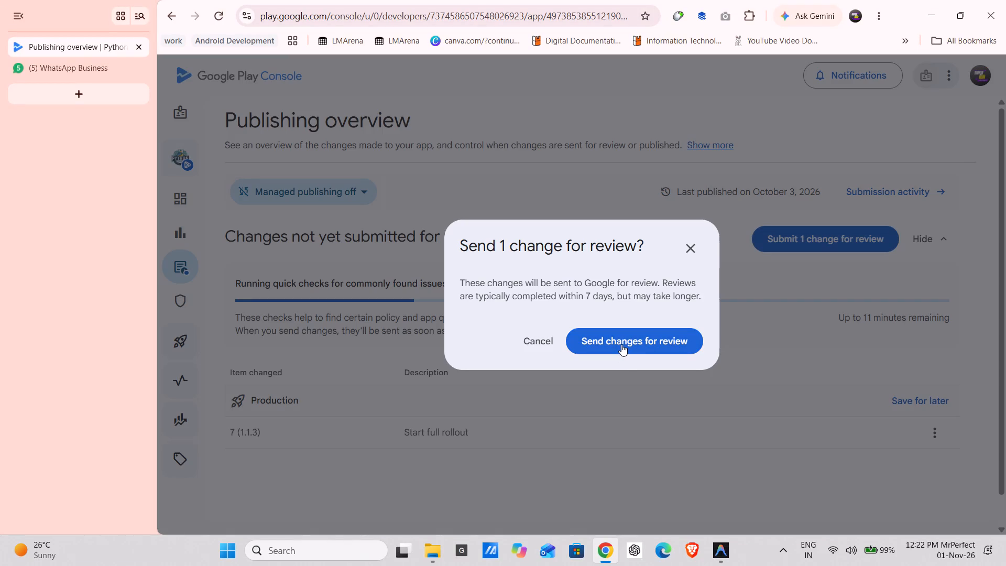
click(621, 343)
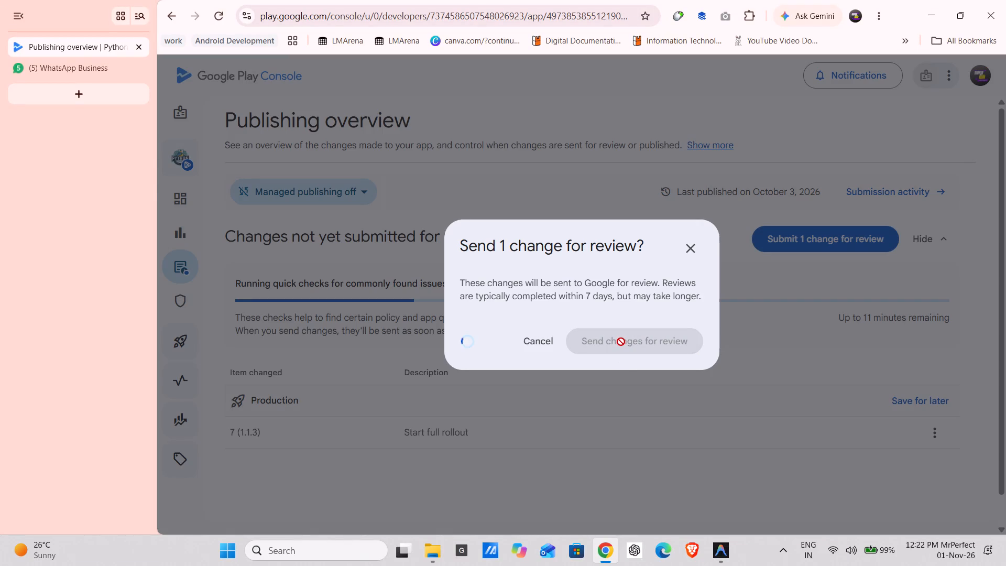
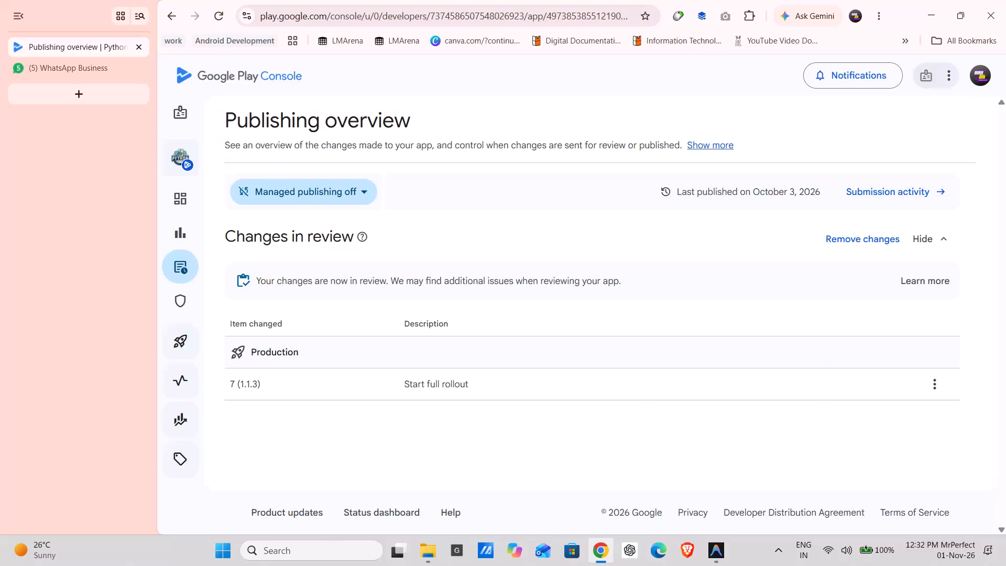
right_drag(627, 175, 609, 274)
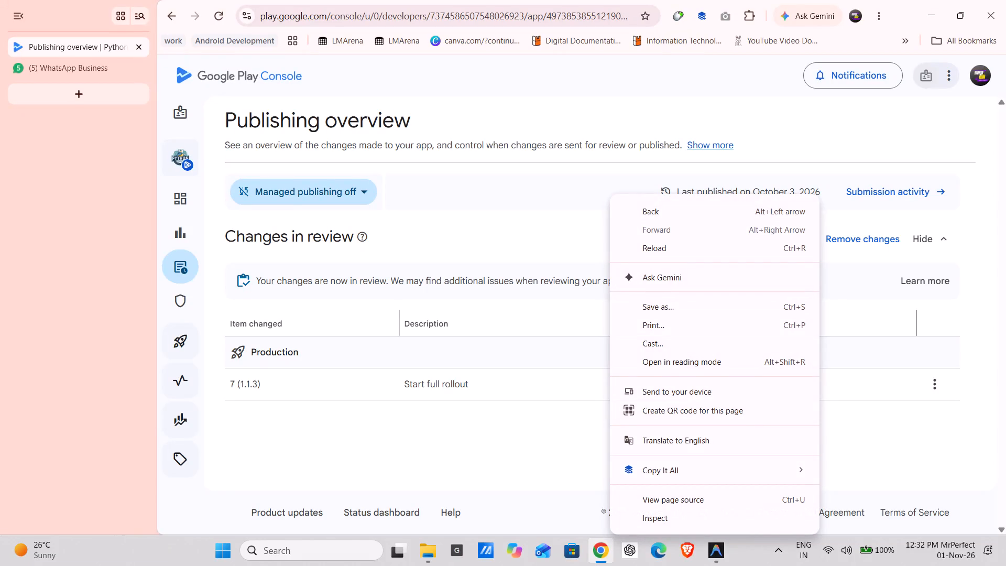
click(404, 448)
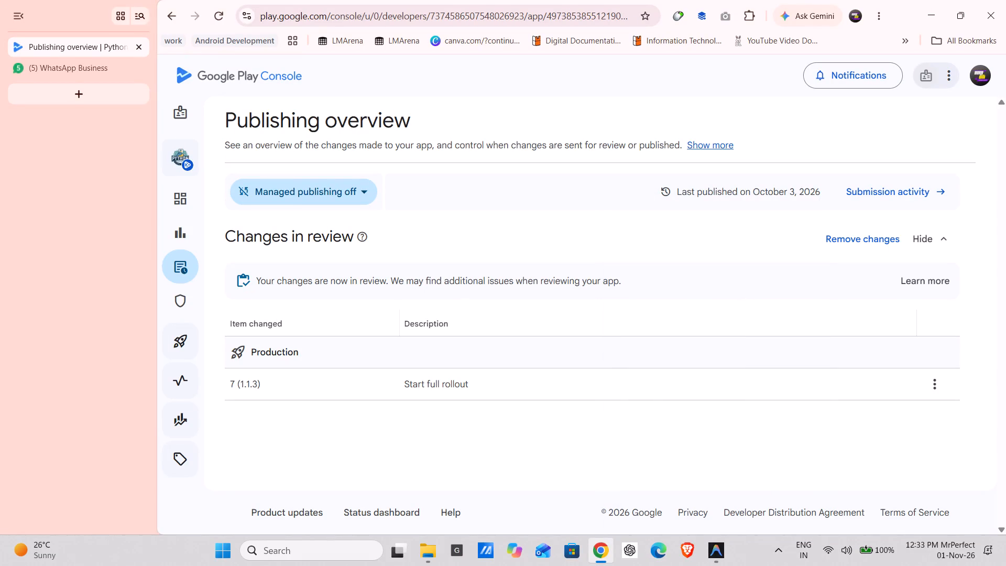
Check the status of submission 12 in the submission activity and return to the Publishing overview.
click(924, 198)
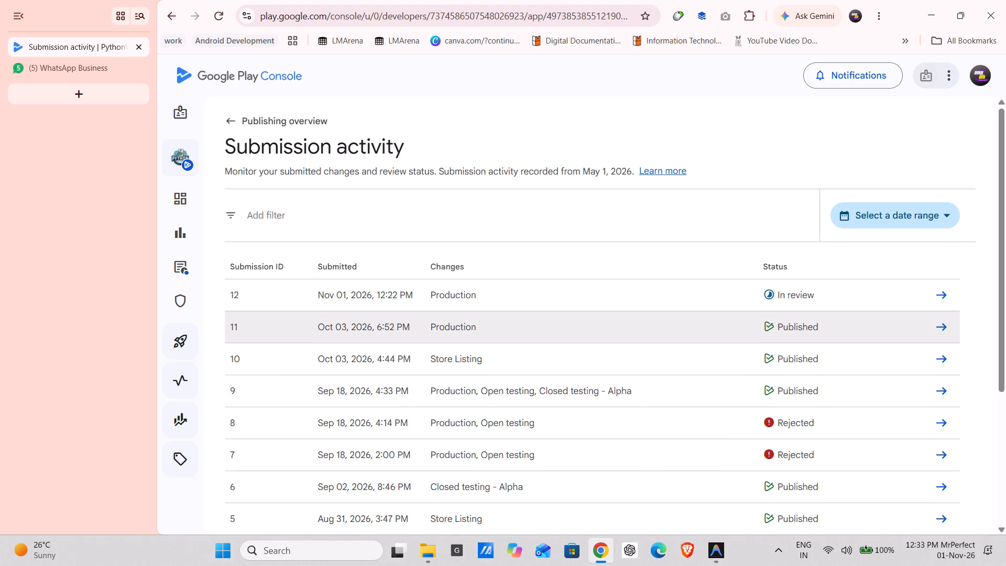
click(833, 290)
click(936, 296)
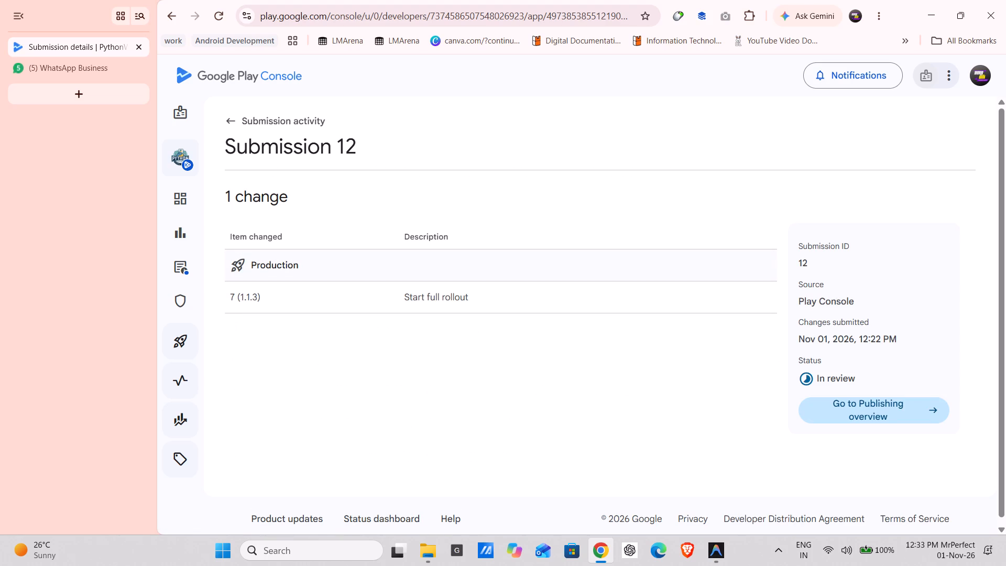
click(884, 410)
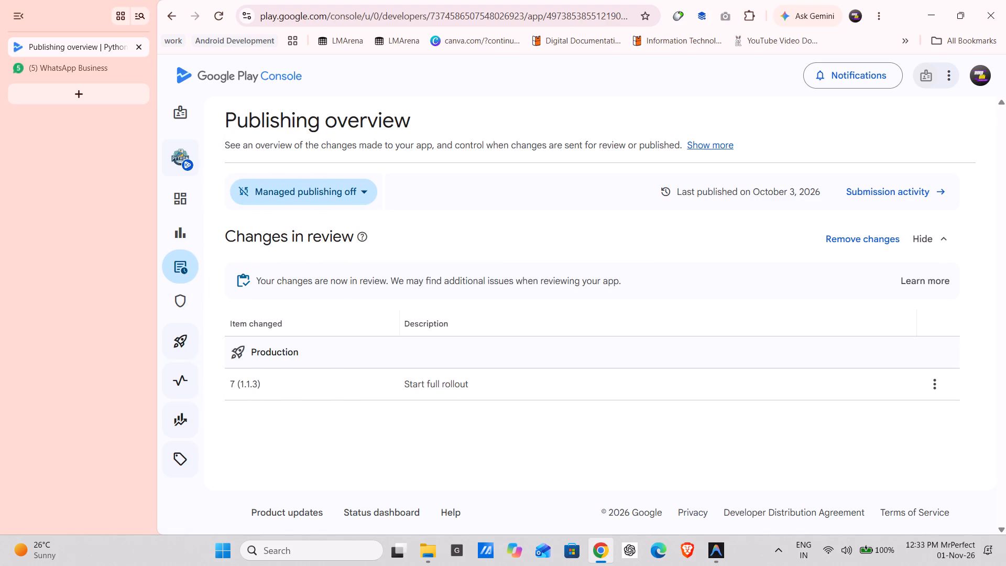
Examine the app dashboard's release, monitoring, user growth and monetization figures for PythonWithKaran IT & IP Notes.
click(244, 201)
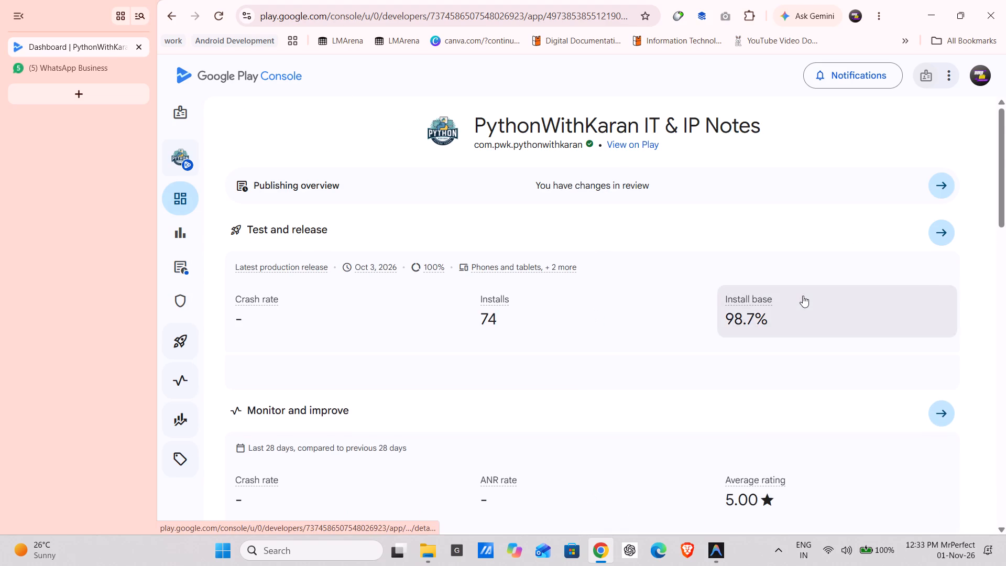
scroll(803, 296, down, 13)
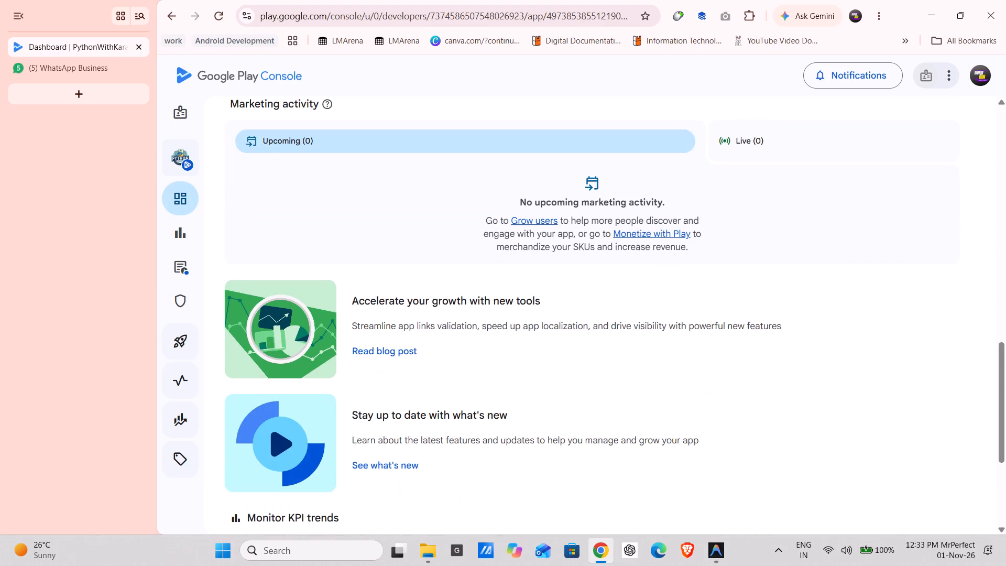
scroll(803, 298, down, 5)
scroll(803, 298, up, 11)
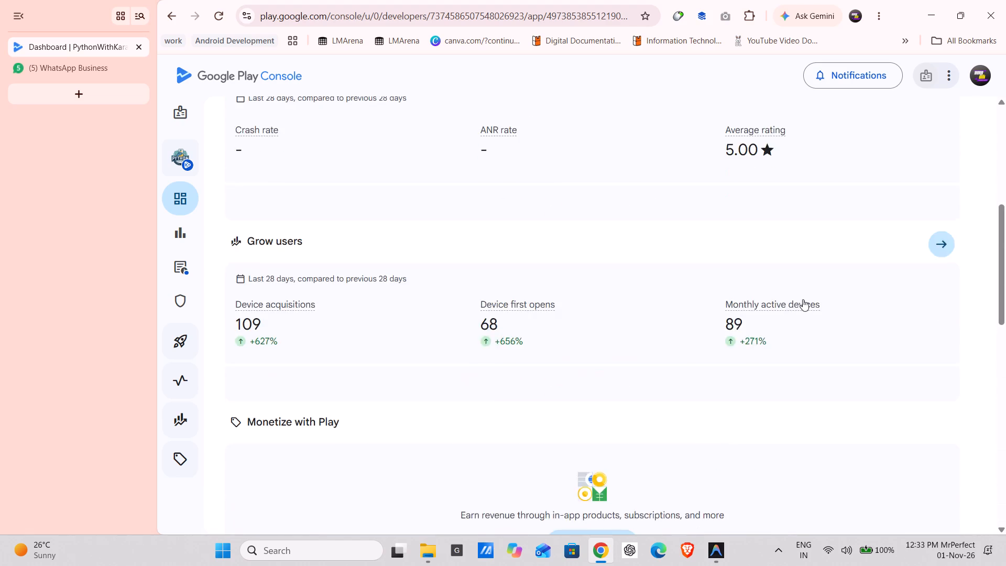
scroll(803, 299, up, 5)
scroll(795, 299, down, 4)
scroll(794, 296, up, 1)
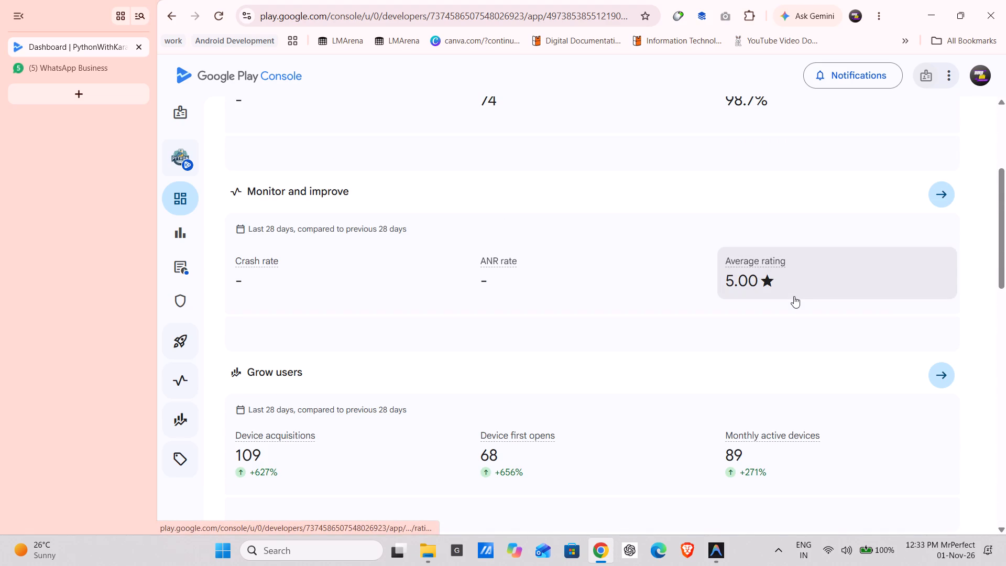
scroll(798, 283, up, 3)
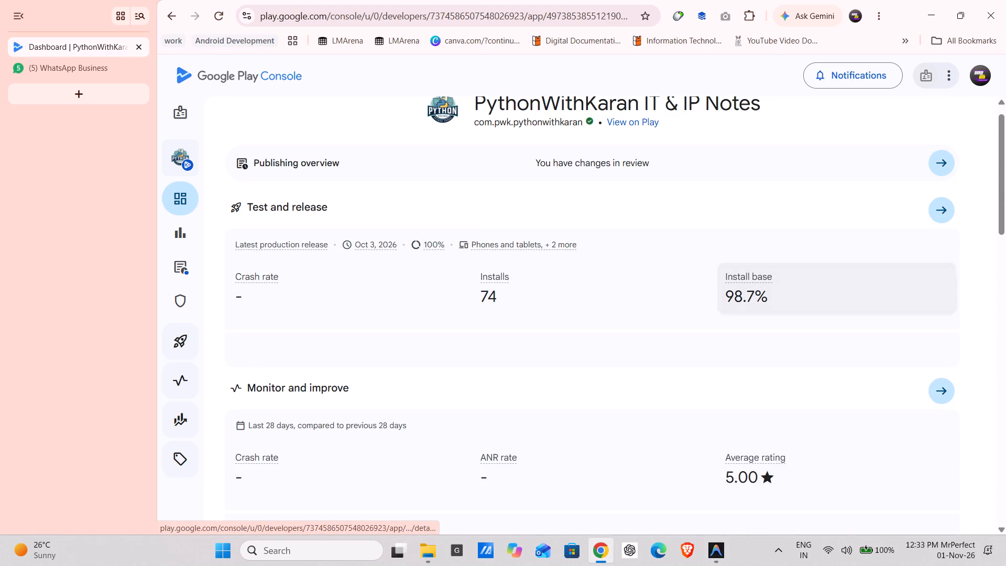
scroll(802, 326, down, 1)
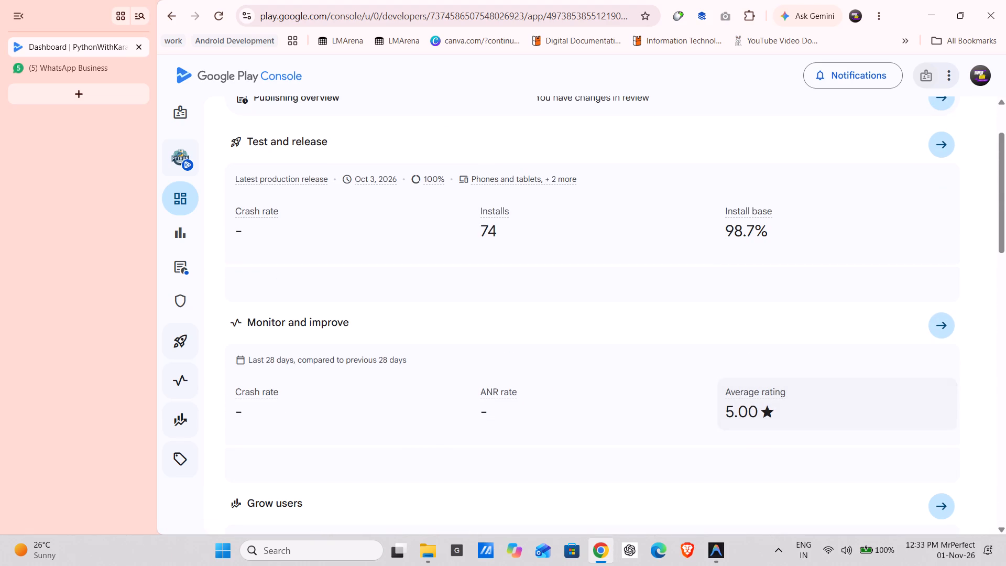
scroll(754, 315, up, 4)
scroll(589, 313, down, 1)
scroll(589, 313, up, 3)
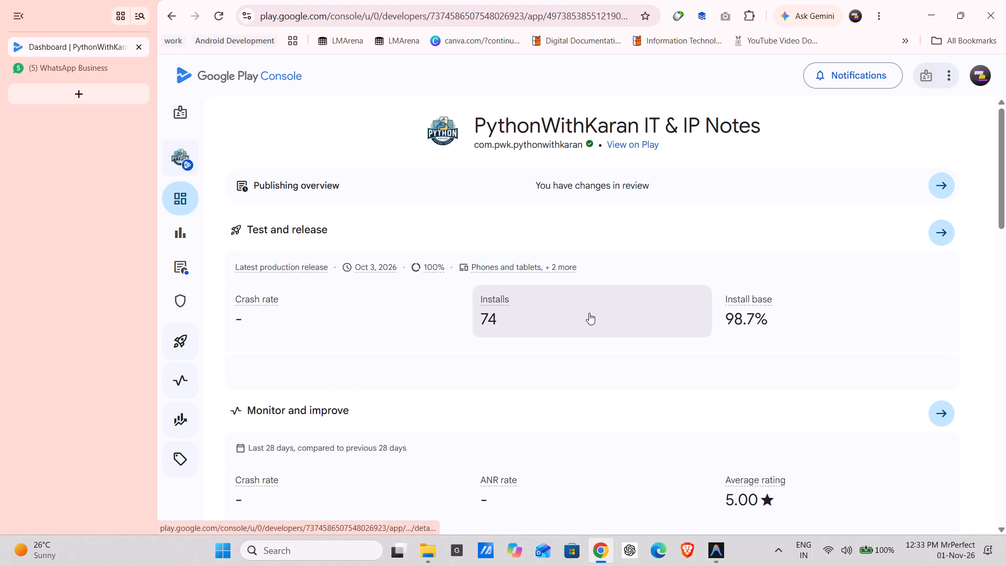
scroll(571, 358, down, 2)
scroll(571, 358, up, 3)
scroll(571, 358, down, 2)
scroll(571, 358, up, 1)
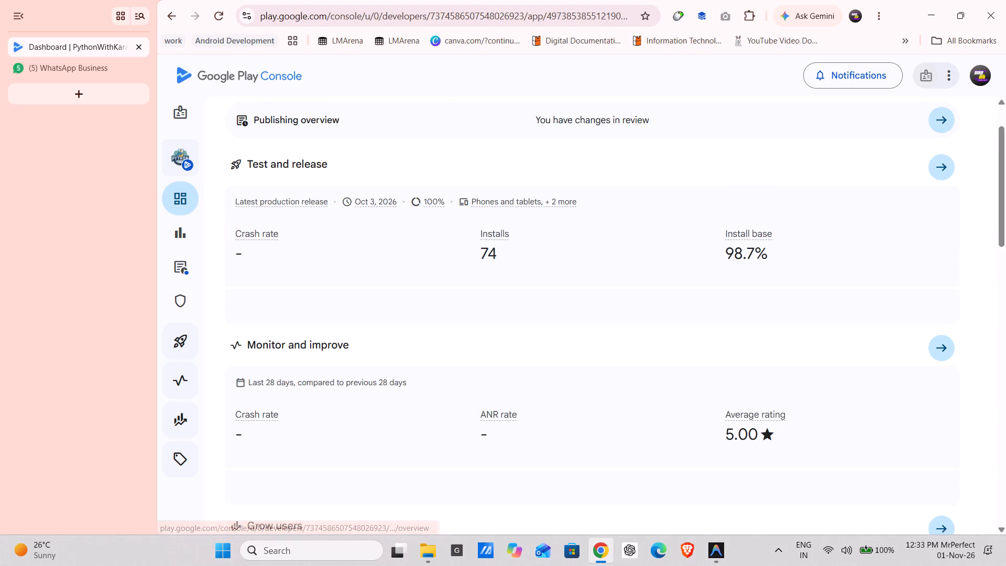
Open the Ratings report from the dashboard's average rating and check the overview, including the number of users.
click(784, 421)
click(756, 442)
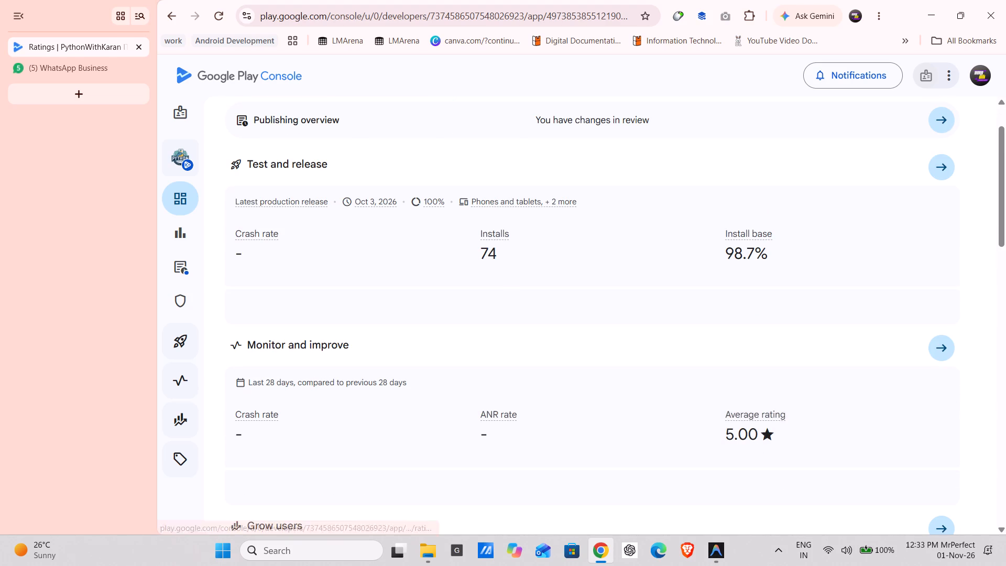
scroll(621, 372, up, 3)
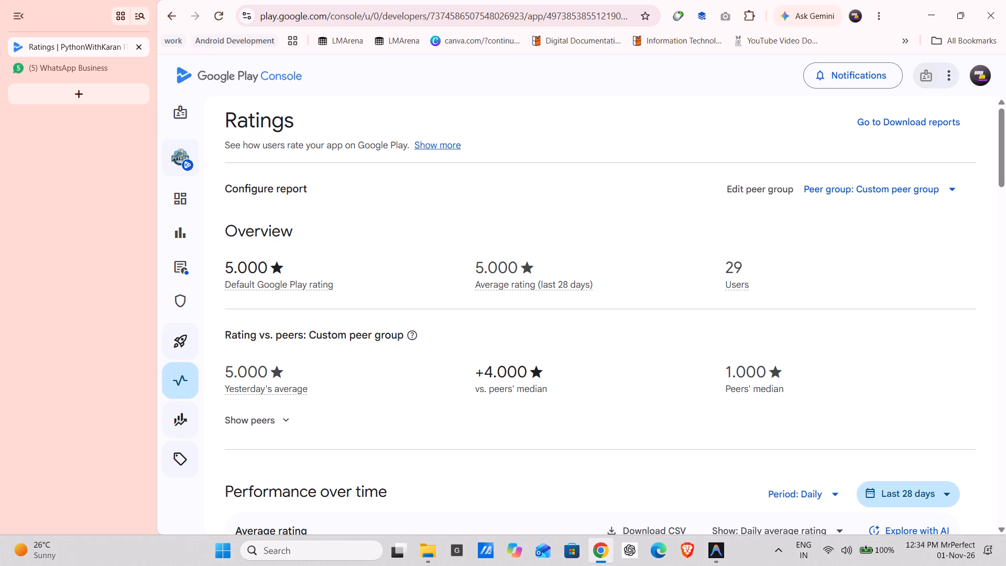
click(740, 287)
click(730, 266)
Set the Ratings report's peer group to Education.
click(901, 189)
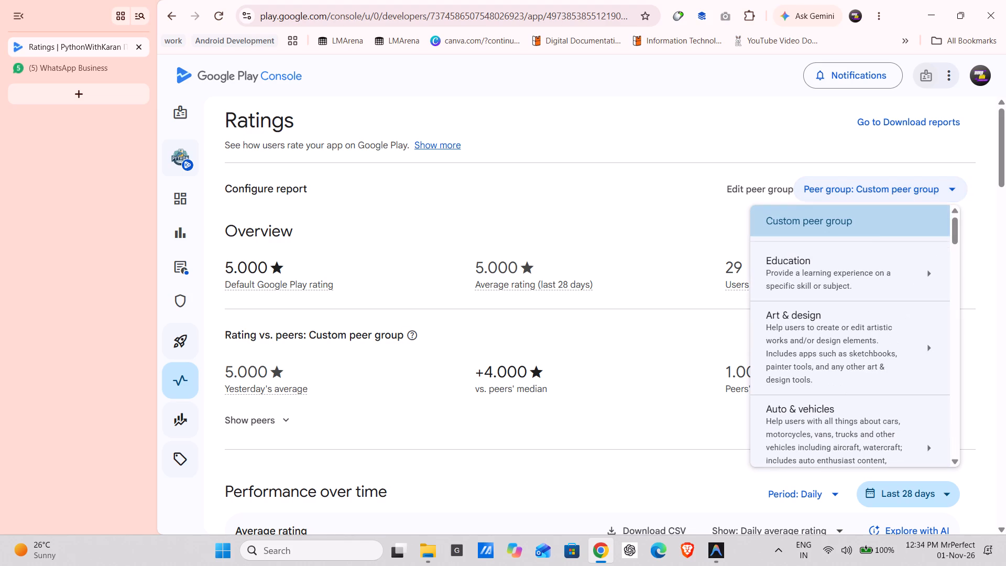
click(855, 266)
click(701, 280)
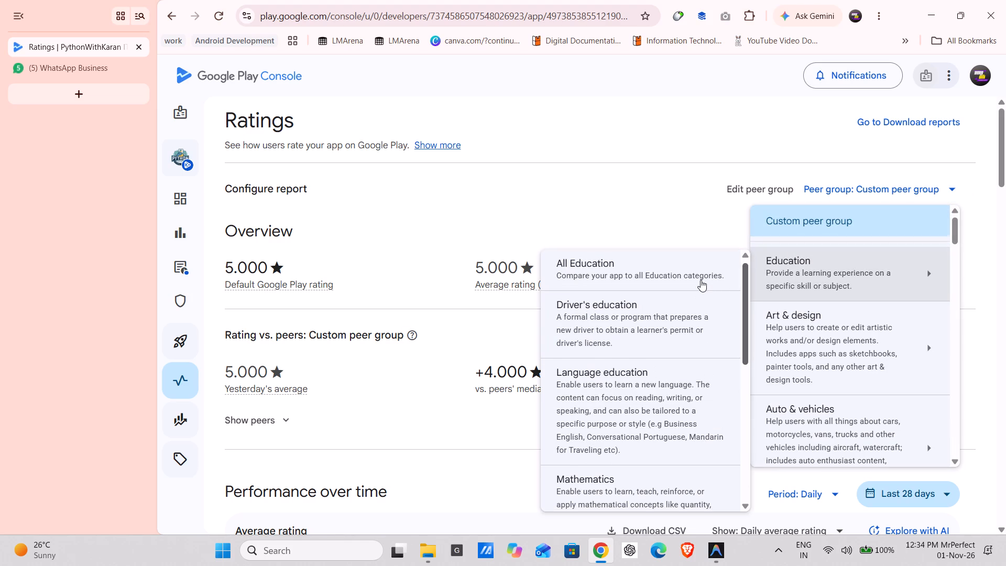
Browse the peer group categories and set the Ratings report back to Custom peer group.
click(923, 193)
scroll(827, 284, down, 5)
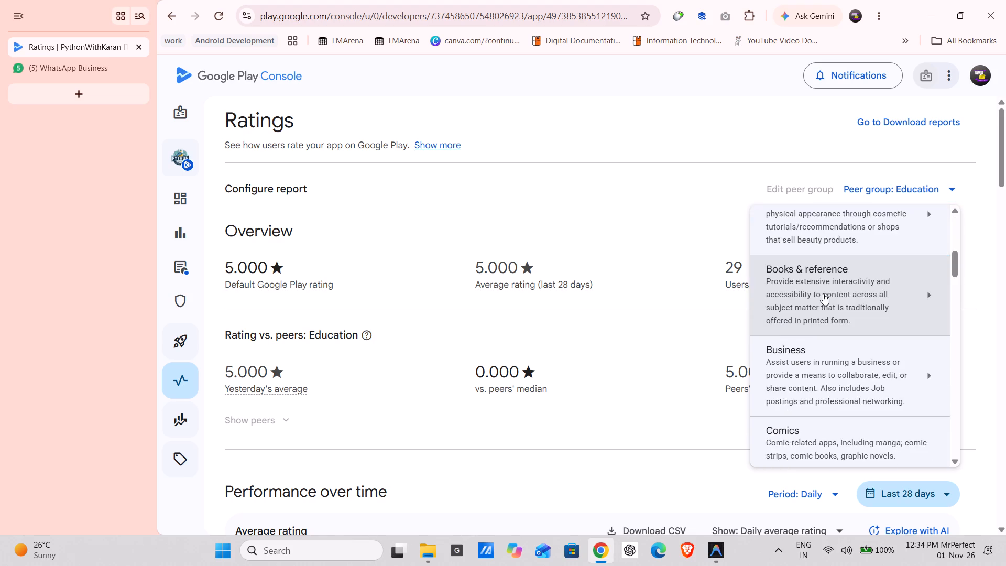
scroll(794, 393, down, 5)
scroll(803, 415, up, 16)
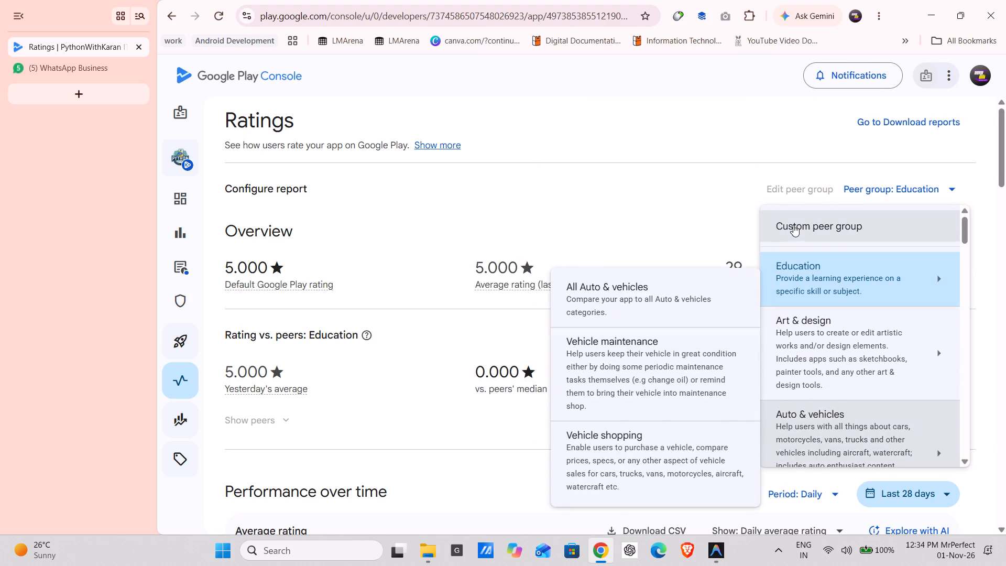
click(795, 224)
Examine the daily average rating and rating distribution charts for the last 28 days.
scroll(725, 270, down, 5)
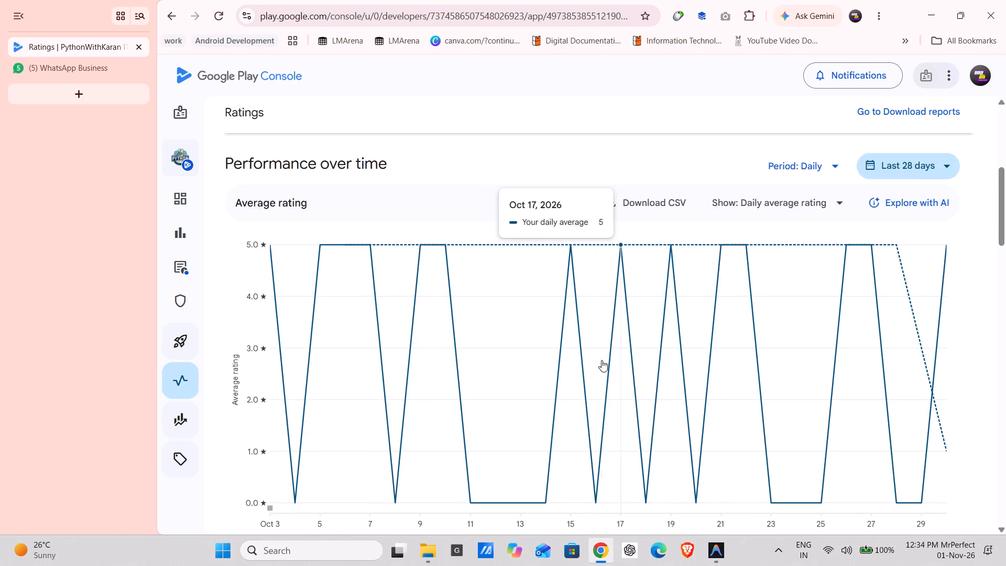
scroll(596, 367, down, 2)
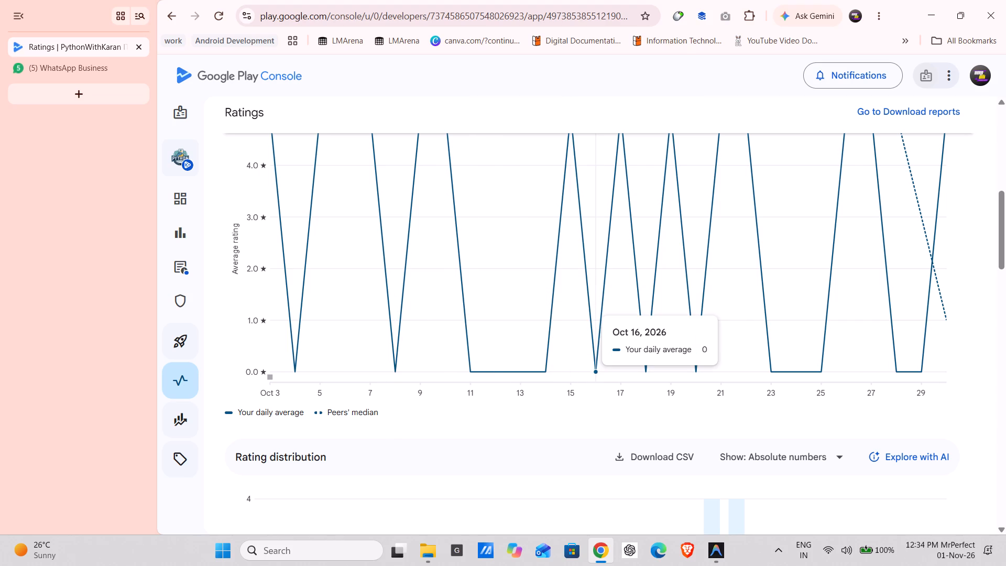
scroll(871, 309, up, 4)
scroll(867, 310, down, 1)
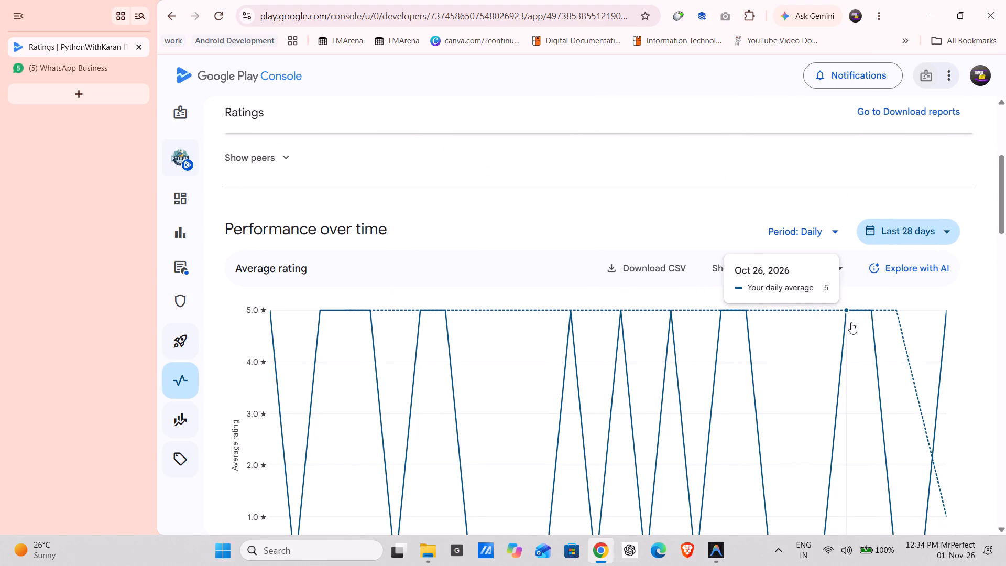
scroll(875, 330, down, 3)
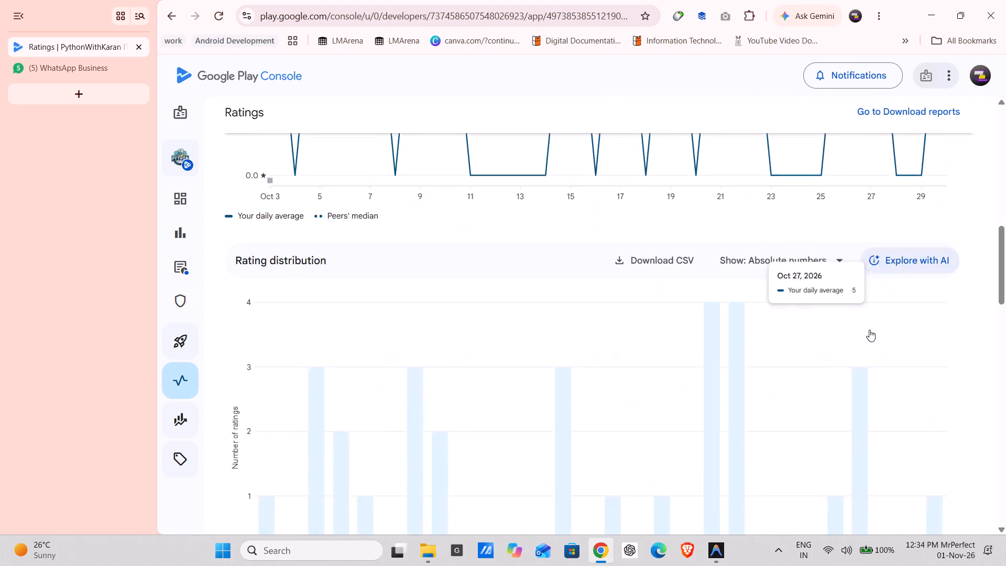
scroll(869, 330, down, 6)
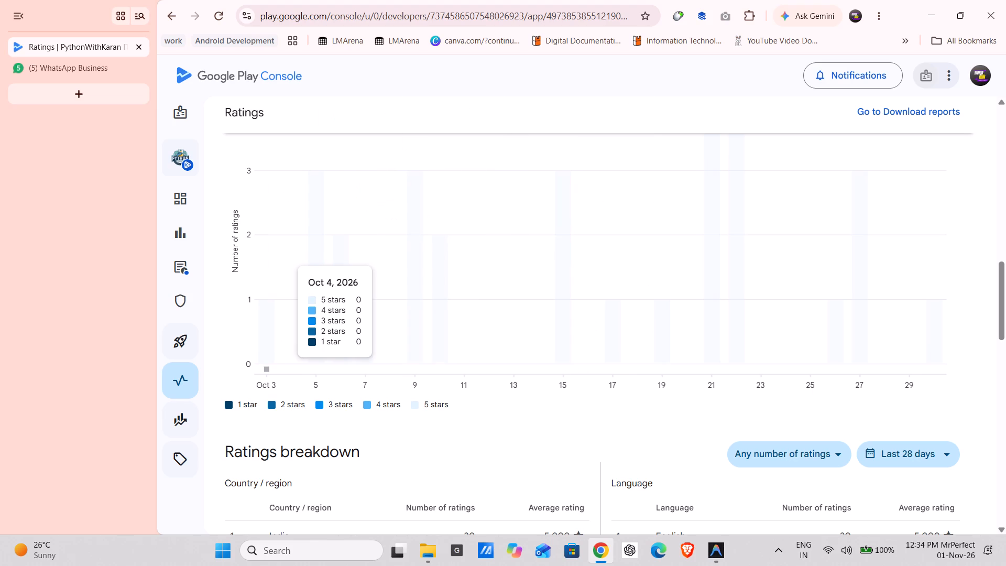
Examine the ratings breakdown by country, language, app version, Android version, form factor, device and carrier.
scroll(374, 315, down, 3)
scroll(460, 314, down, 2)
scroll(510, 350, down, 3)
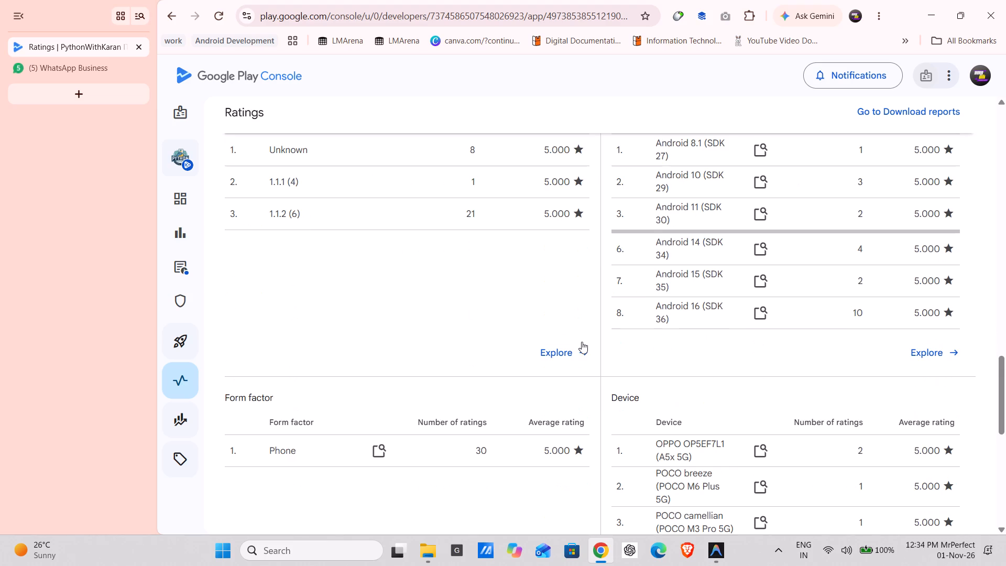
scroll(586, 351, up, 2)
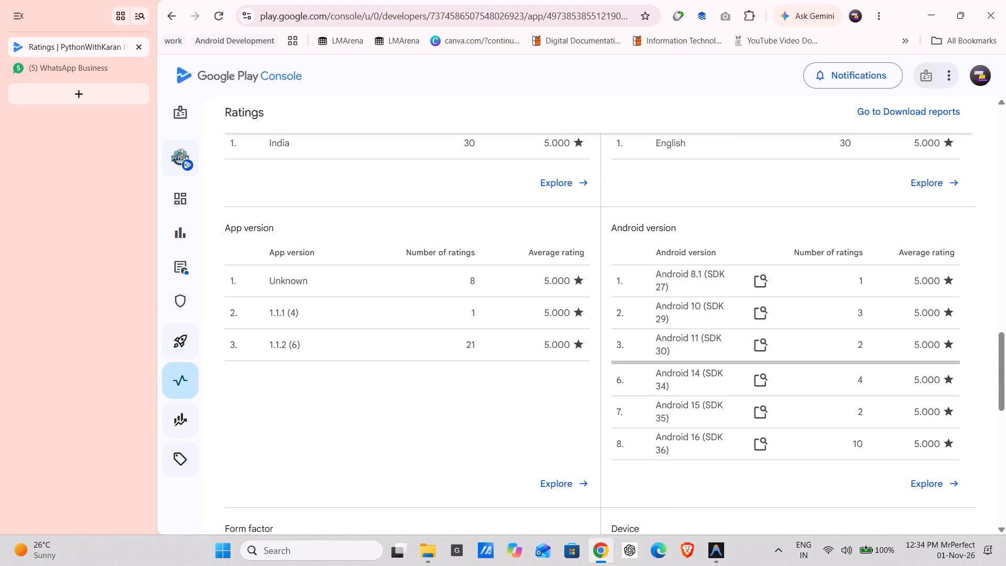
drag(734, 362, 778, 375)
scroll(777, 375, down, 3)
scroll(698, 401, down, 4)
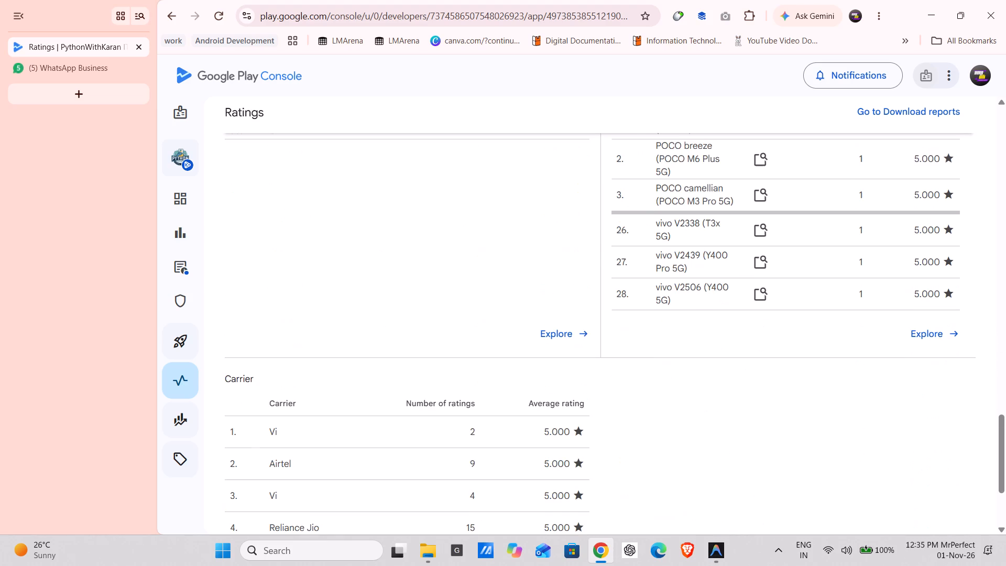
scroll(696, 401, up, 1)
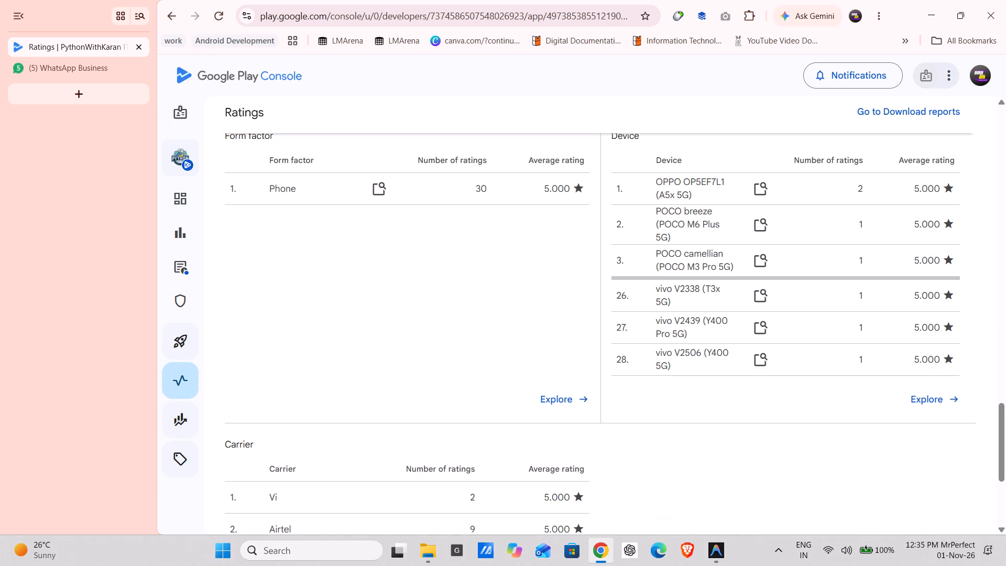
scroll(696, 401, up, 1)
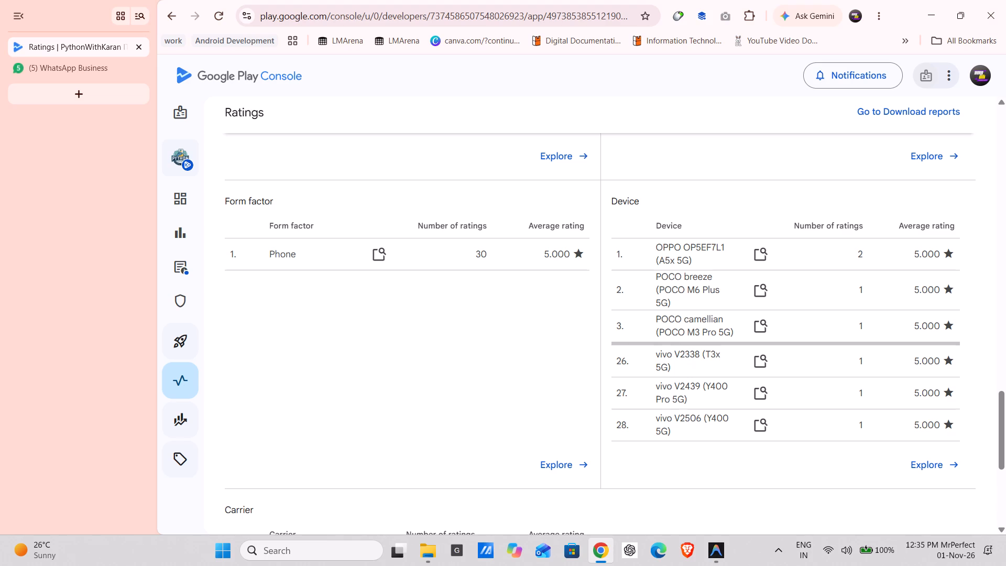
Return to the app dashboard, open the Production track and look over its release dashboard.
click(192, 188)
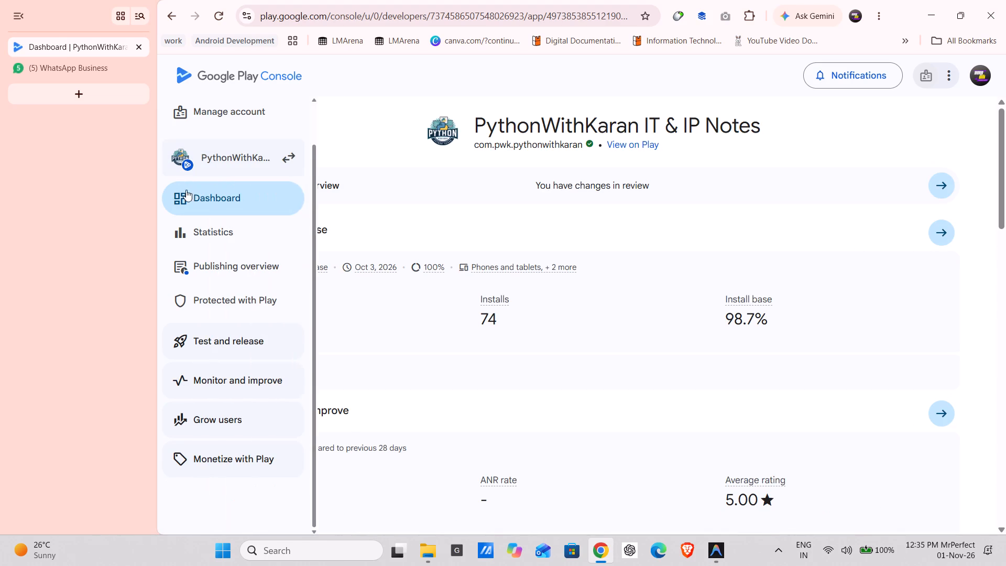
click(243, 349)
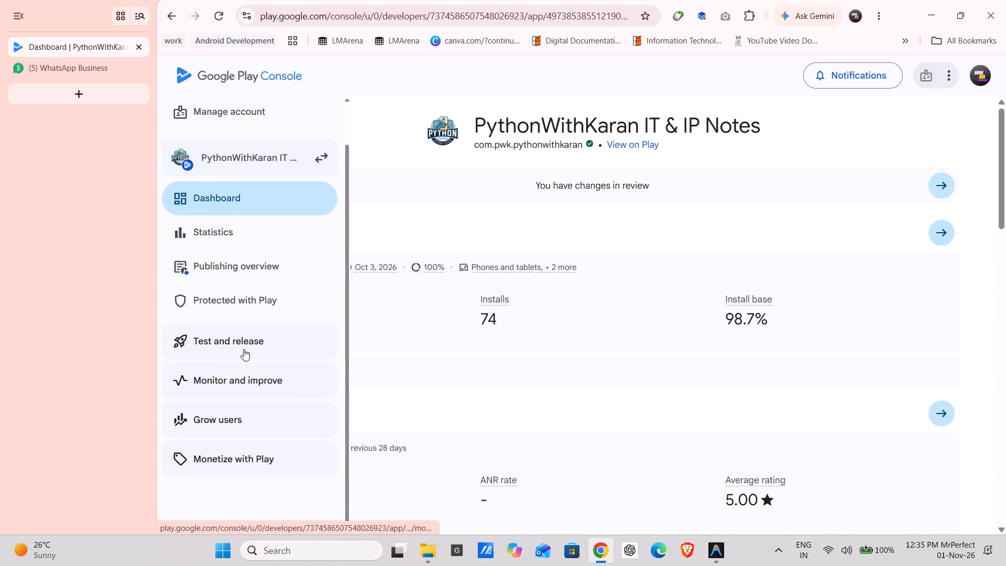
click(215, 406)
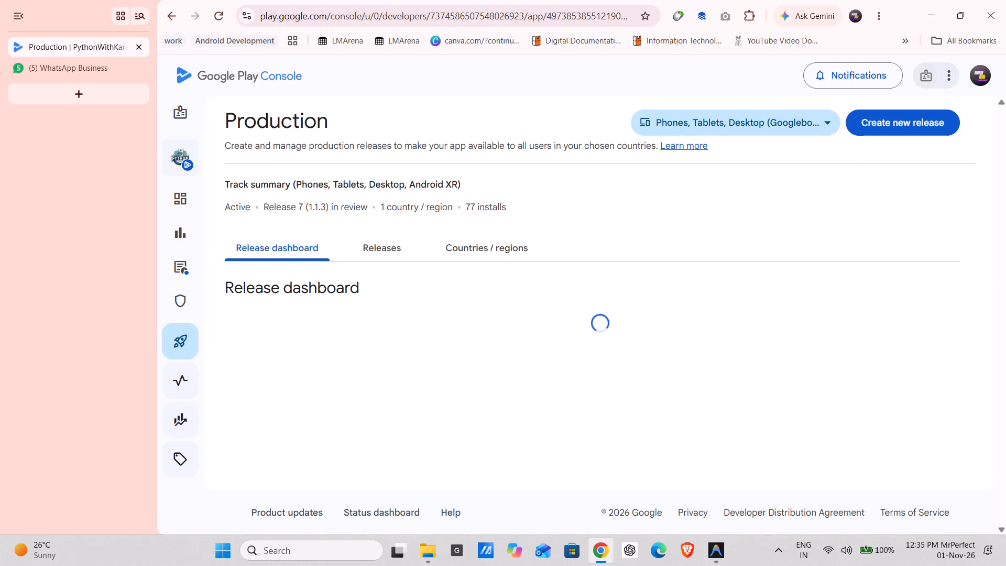
scroll(372, 365, down, 5)
scroll(408, 394, up, 2)
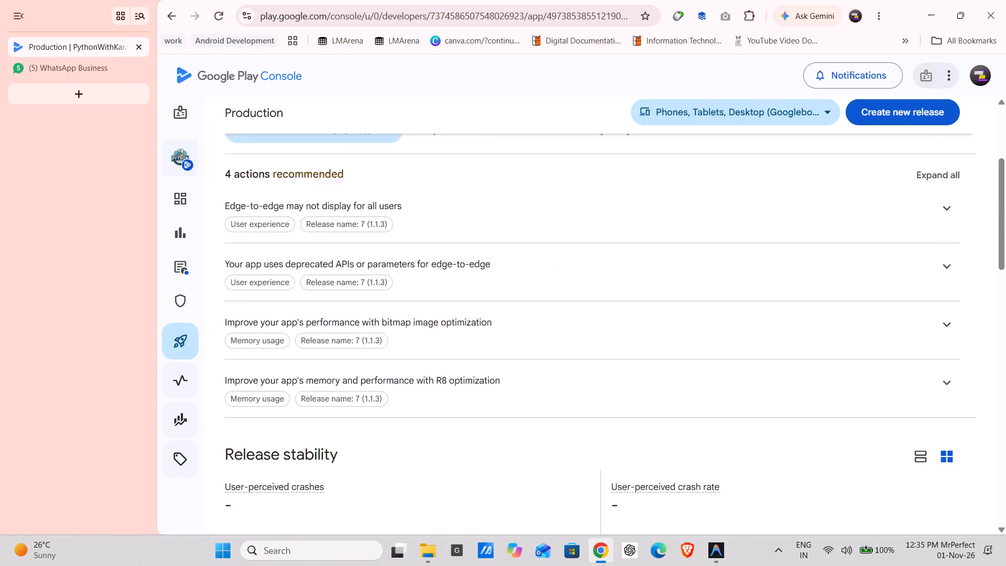
Look through the release, comparison and granularity filter options of the Production release dashboard without changing them.
scroll(408, 394, up, 2)
click(377, 257)
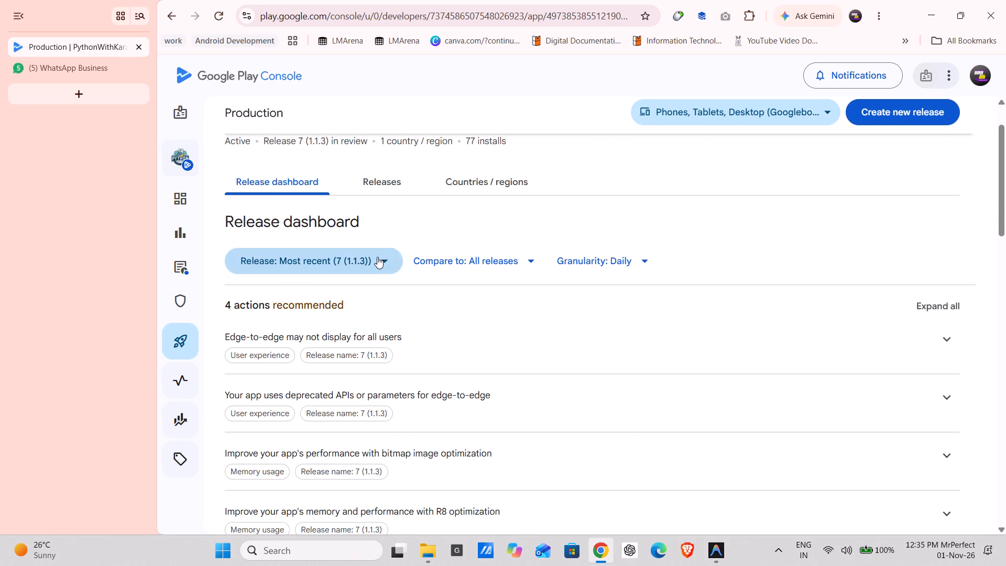
click(377, 257)
click(377, 257)
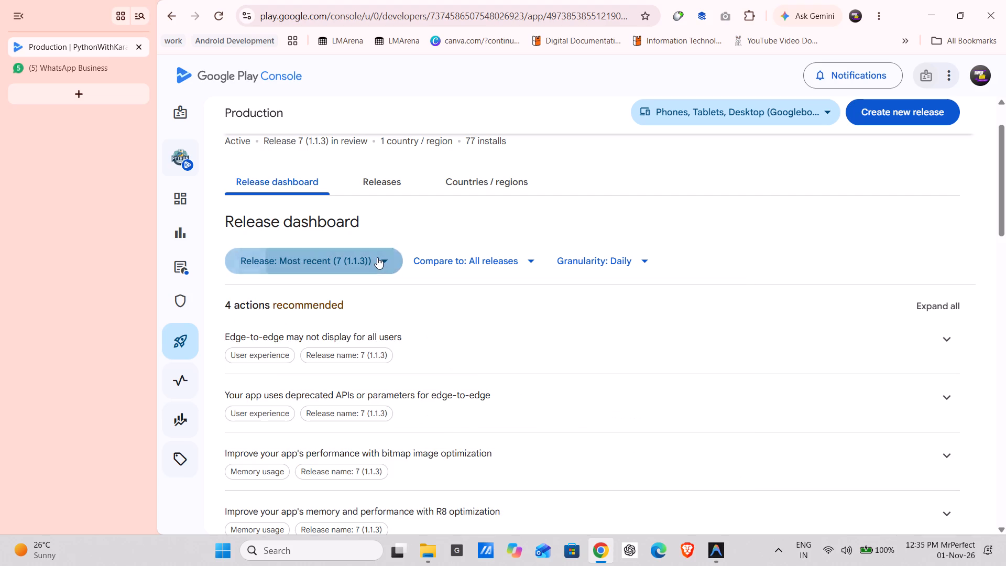
click(377, 257)
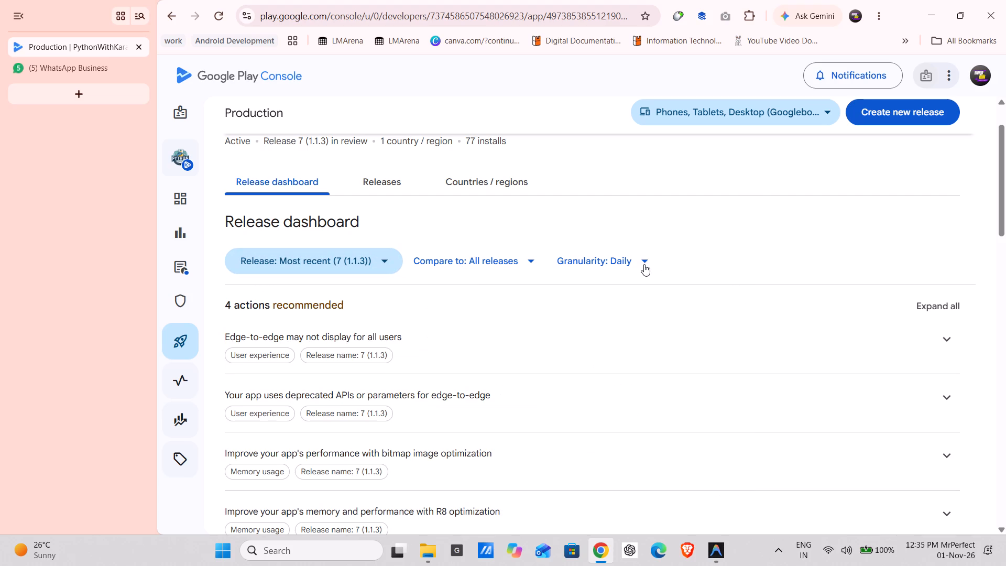
click(644, 264)
click(644, 264)
click(529, 268)
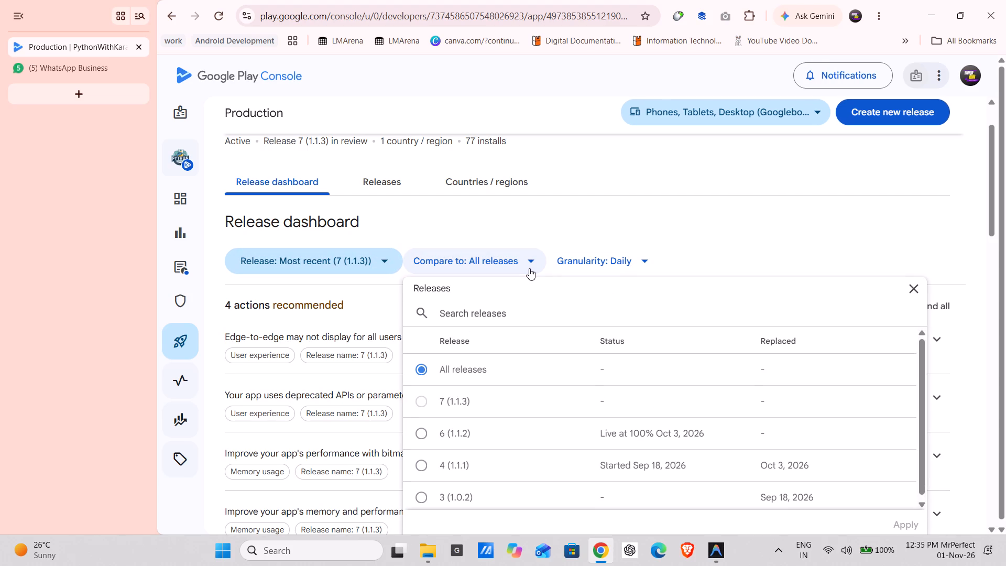
click(529, 268)
Examine the details of the recommended actions on R8 optimization and bitmap image optimization for release 7 (1.1.3), collapsing each again.
scroll(342, 338, down, 1)
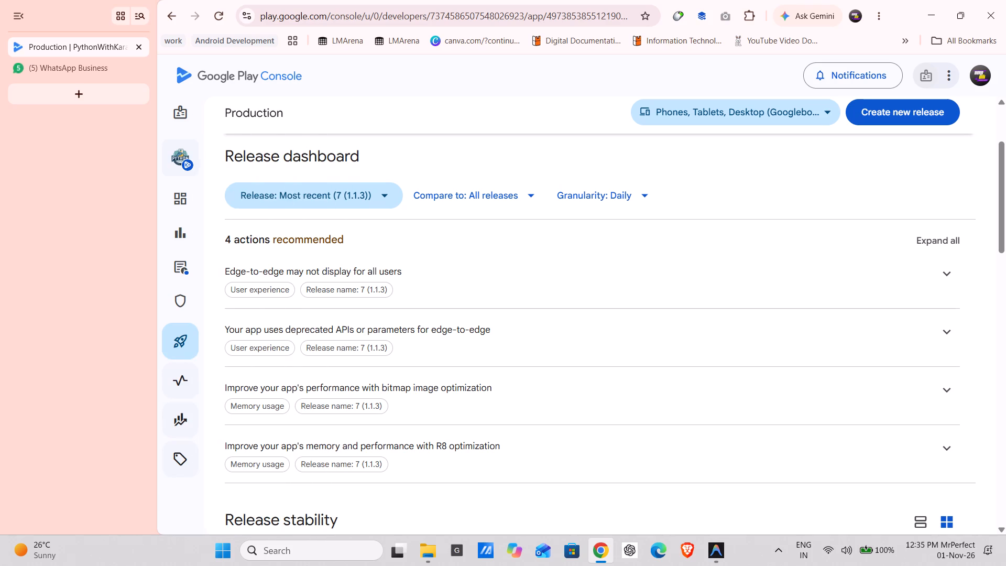
scroll(391, 445, down, 1)
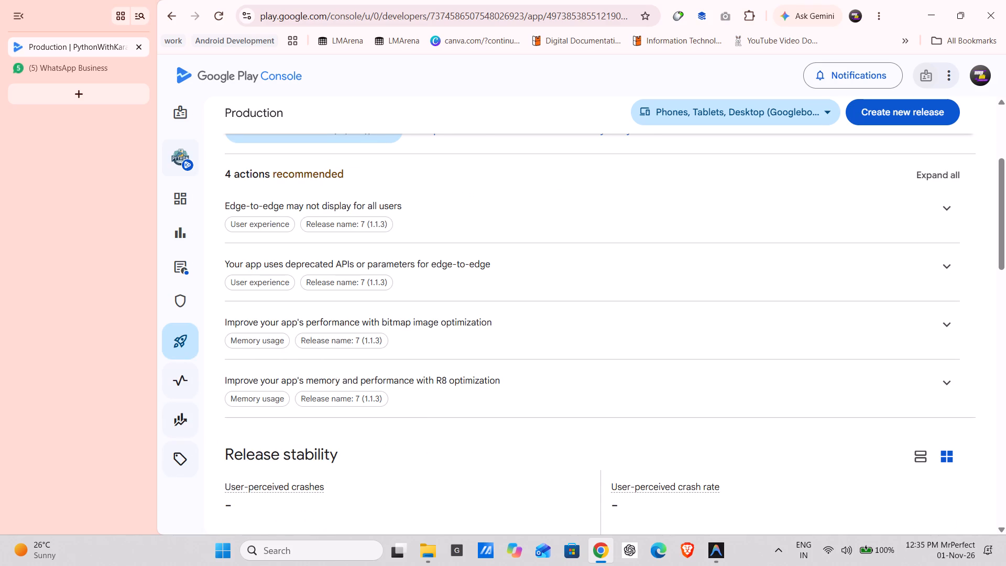
click(961, 383)
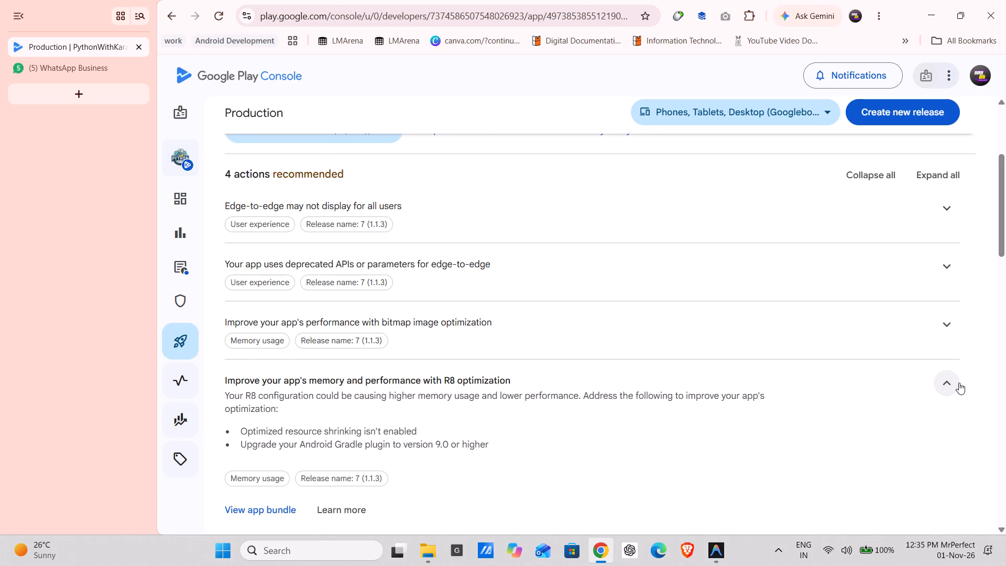
click(959, 383)
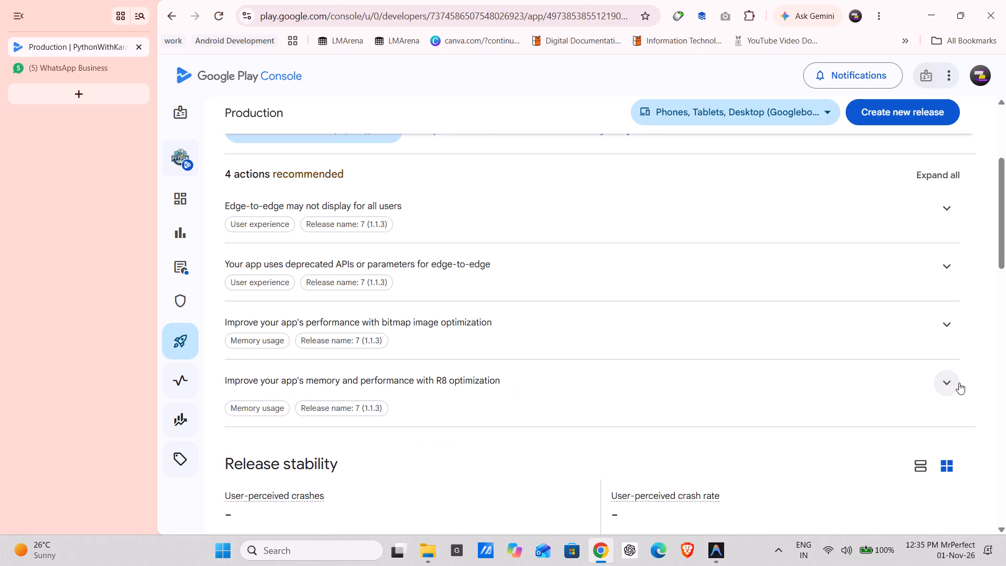
click(959, 383)
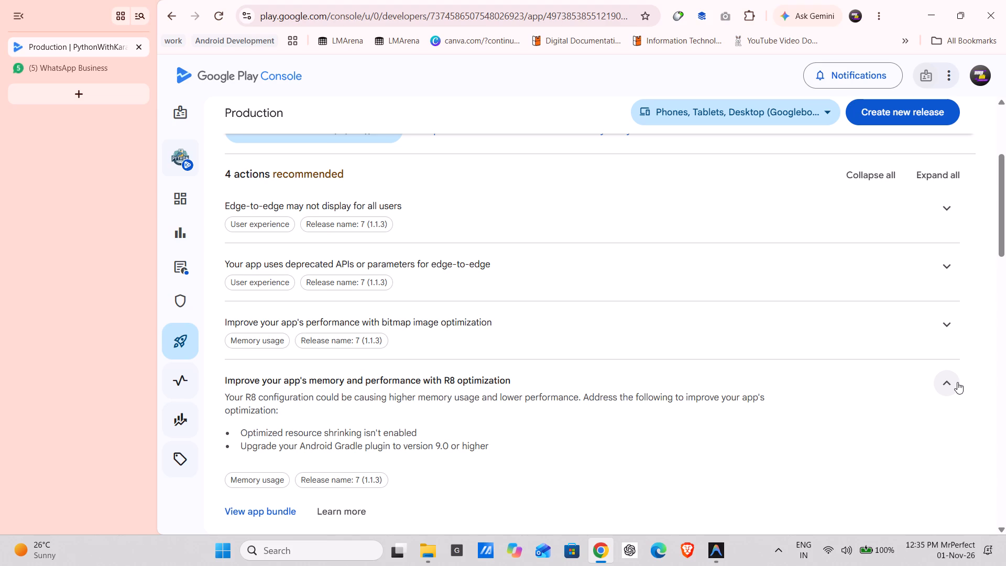
click(957, 382)
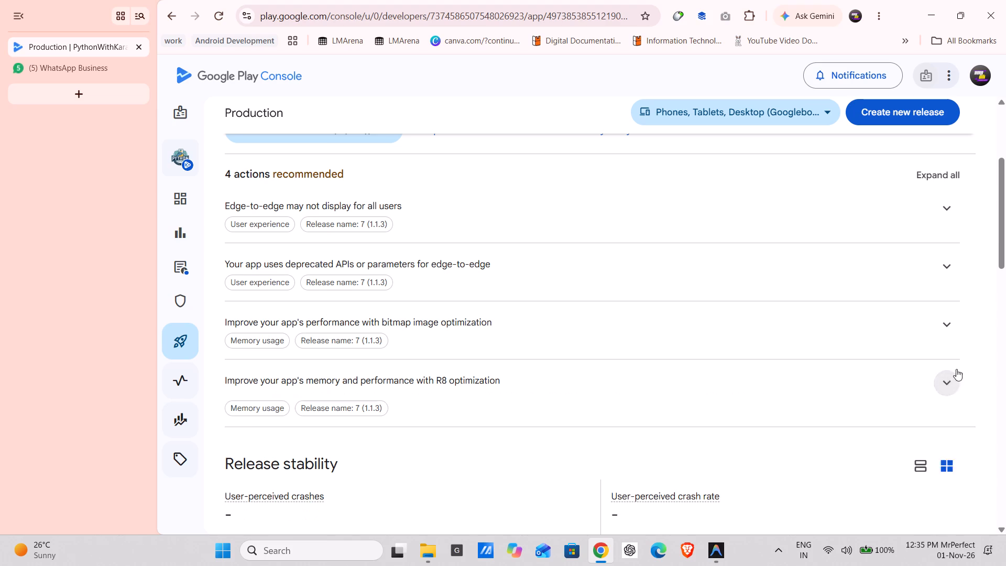
click(953, 332)
click(953, 332)
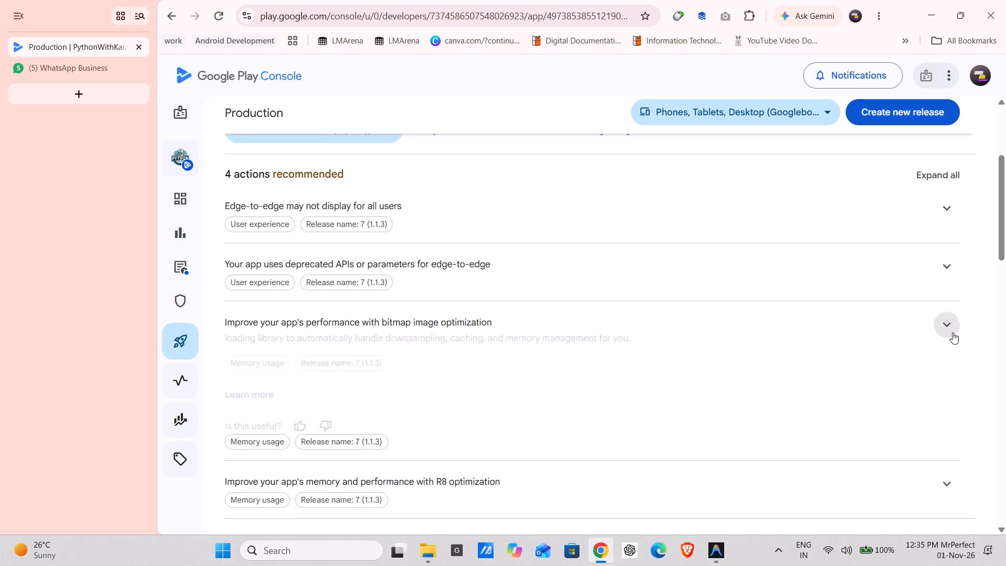
click(953, 332)
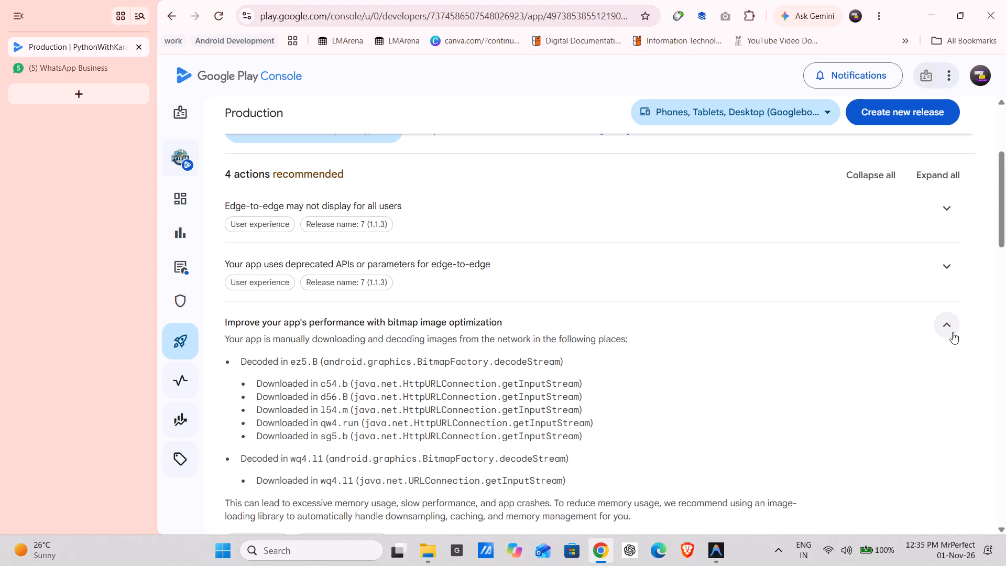
click(953, 332)
Return to the app dashboard, open the Publishing overview to check the changes in review, and check the app's notifications.
scroll(856, 337, up, 1)
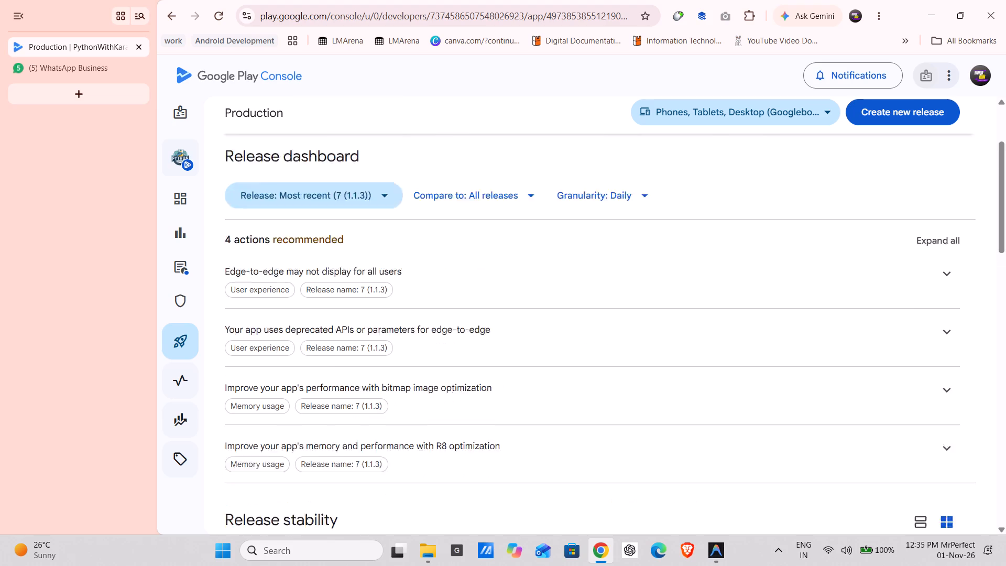
scroll(856, 337, up, 1)
scroll(746, 343, up, 4)
scroll(268, 332, up, 3)
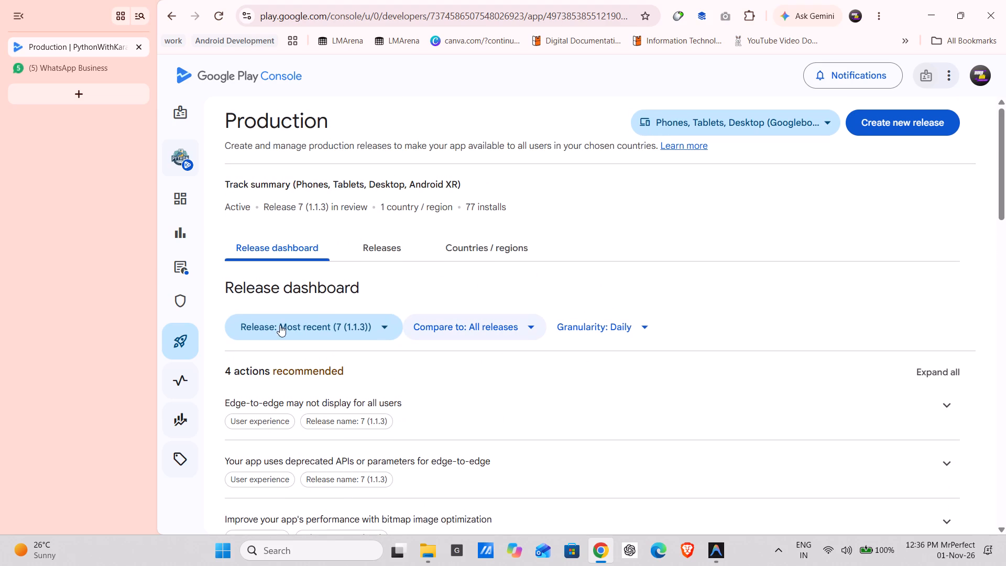
scroll(245, 142, up, 4)
click(192, 206)
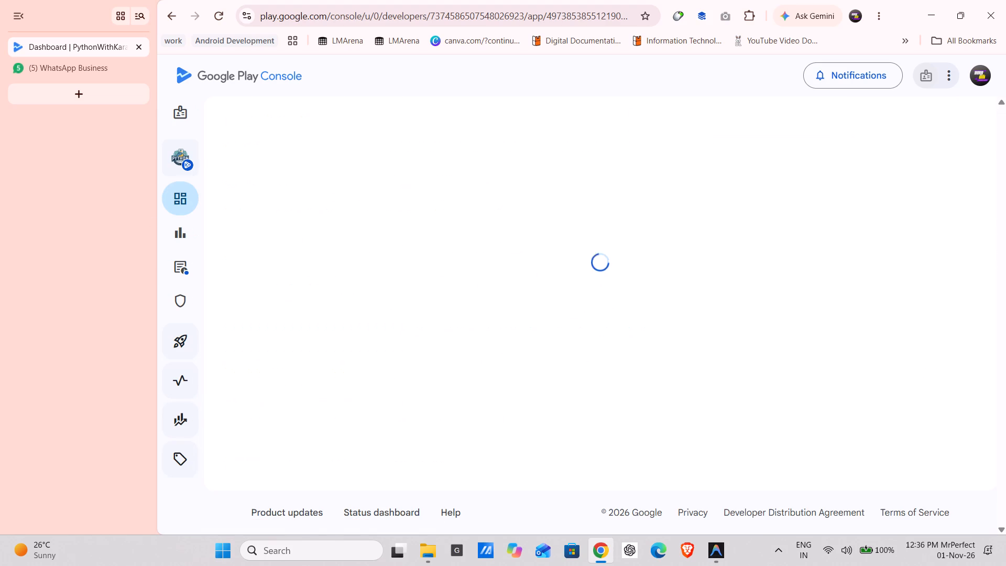
click(945, 179)
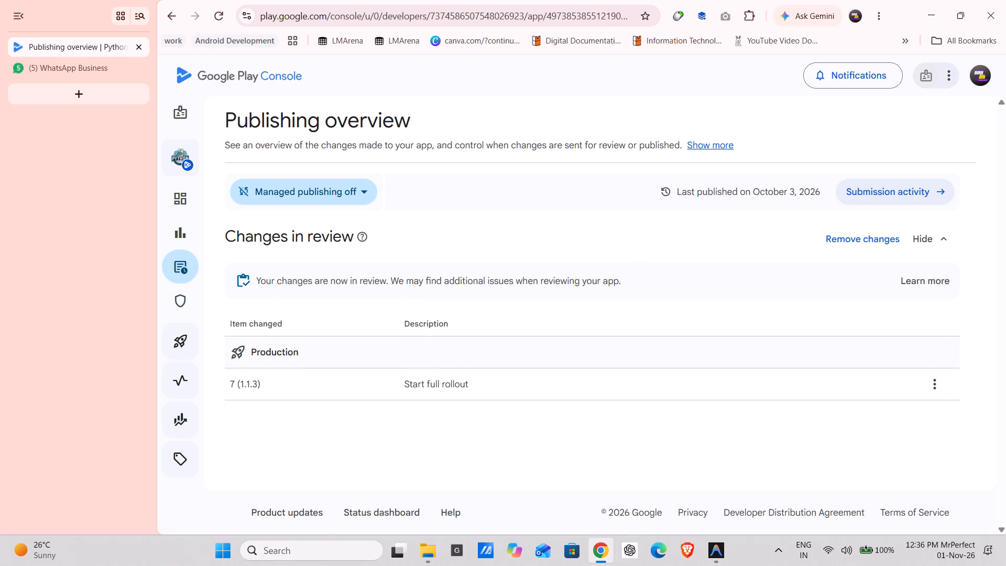
click(865, 83)
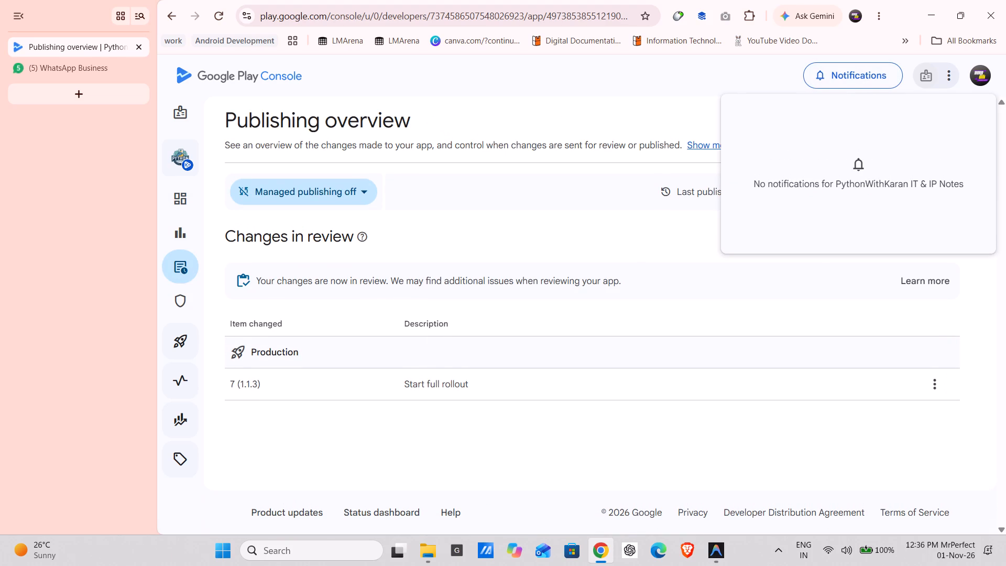
Open the app switcher to look at the developer account's other apps.
click(188, 155)
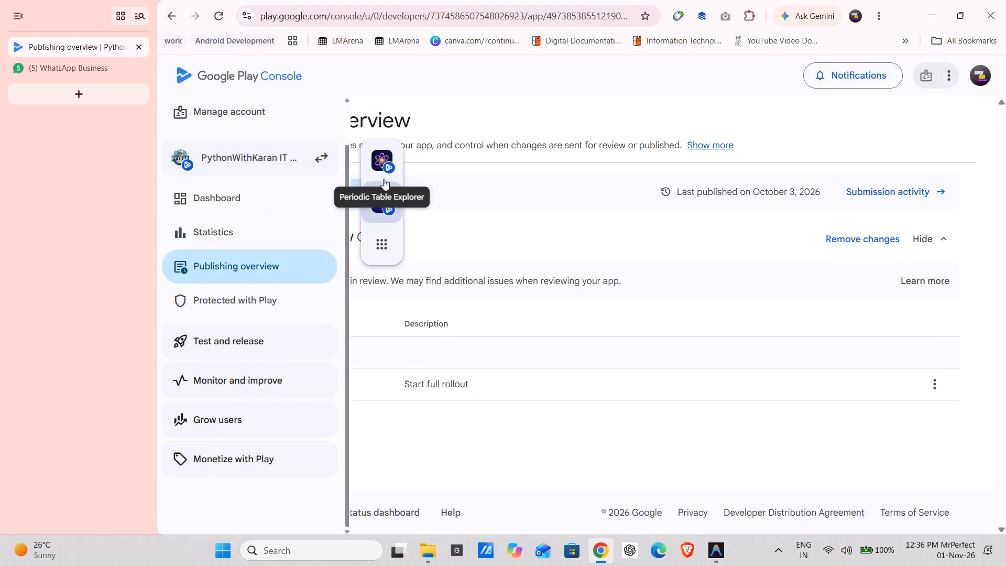
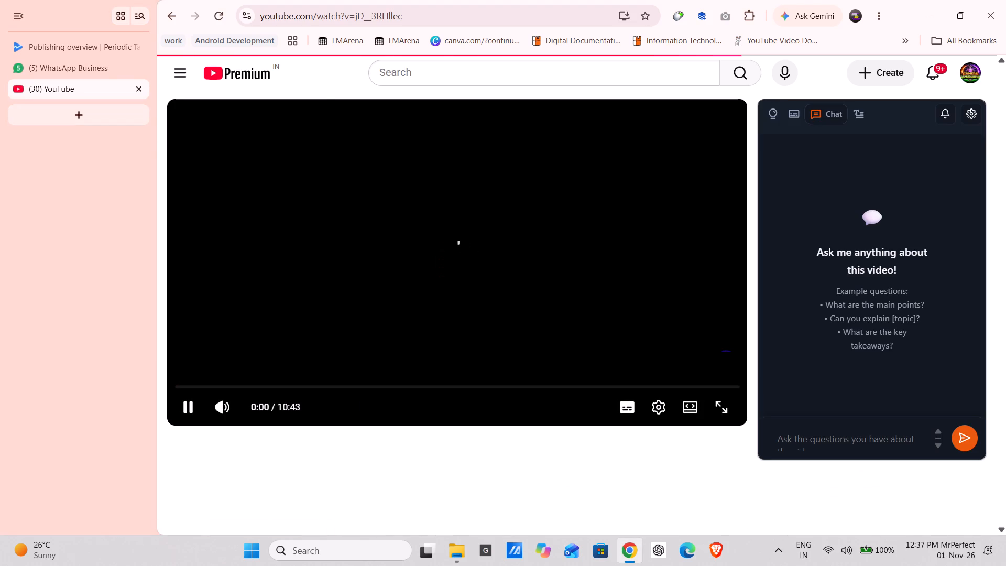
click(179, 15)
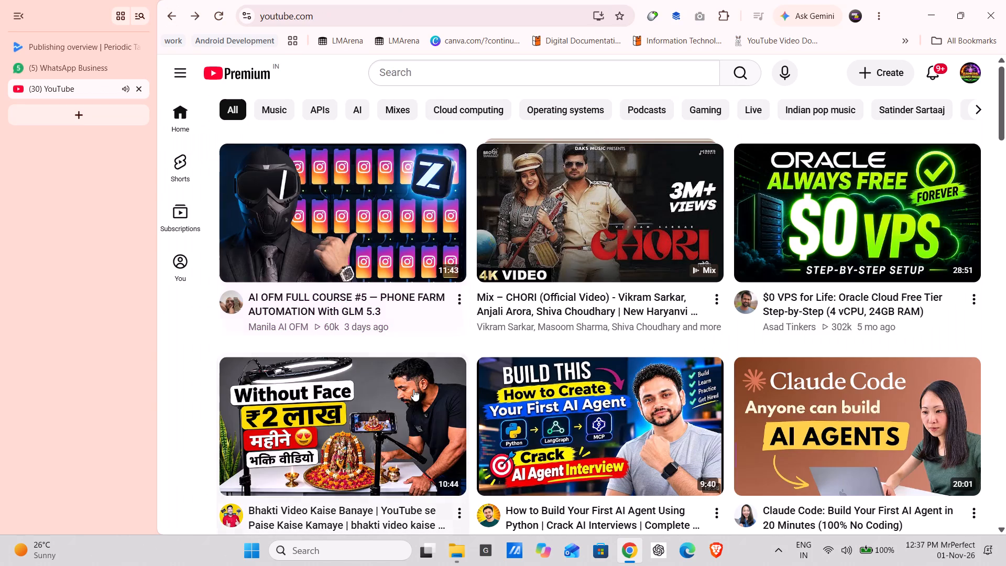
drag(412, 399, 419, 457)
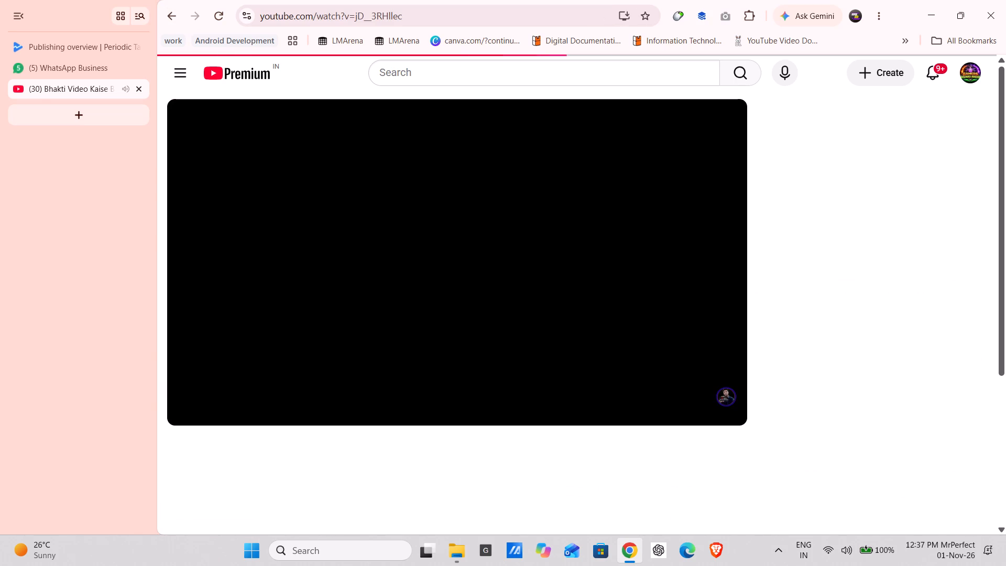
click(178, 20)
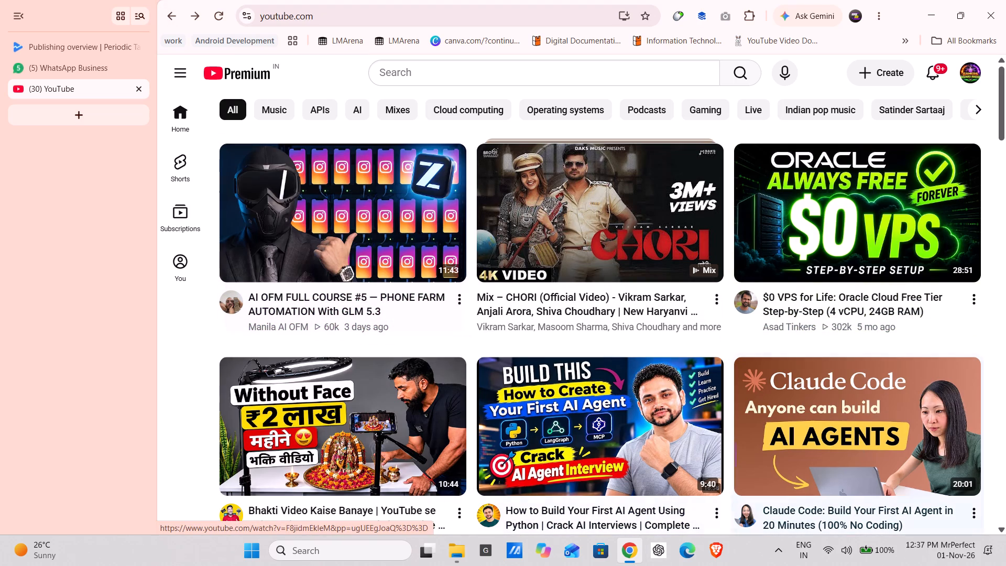
Close the browser and view the contents of the OS (C:) drive in File Explorer, closing the window again.
click(1005, 0)
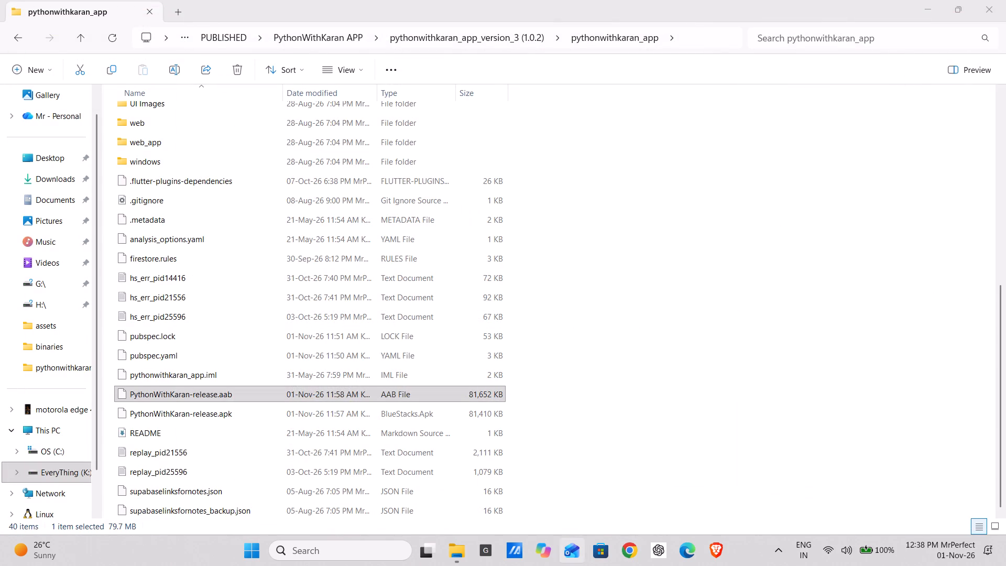
click(72, 422)
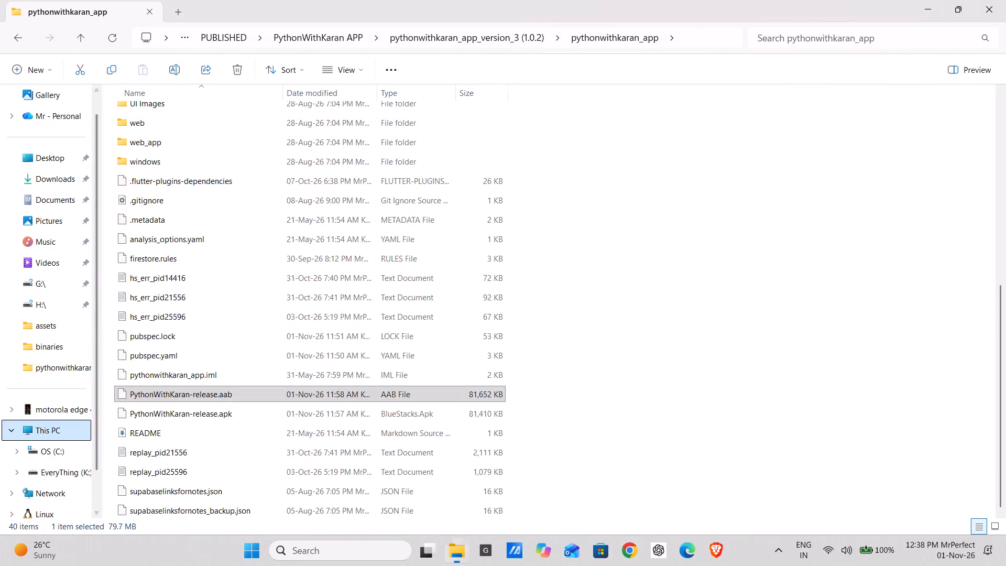
double_click(236, 129)
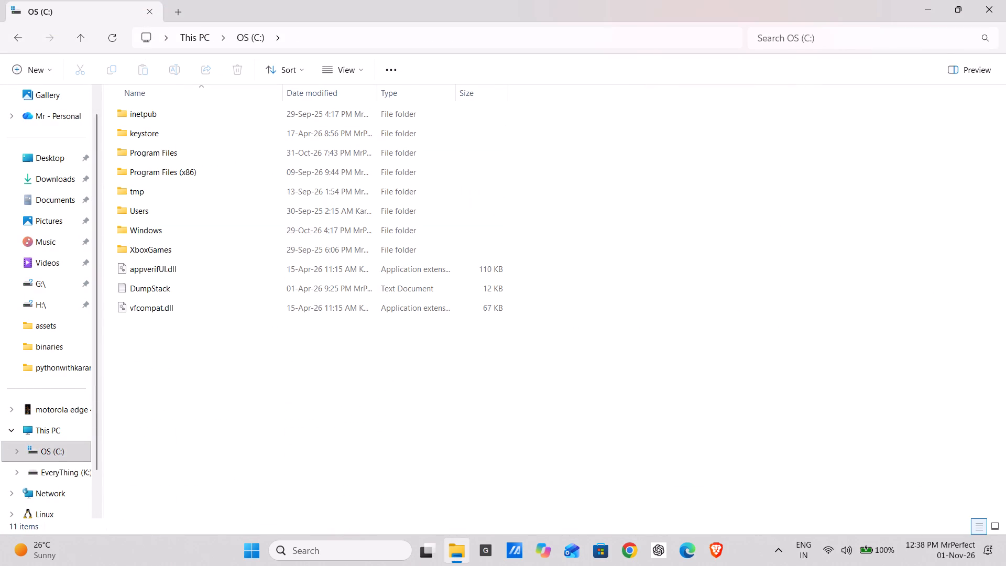
click(995, 1)
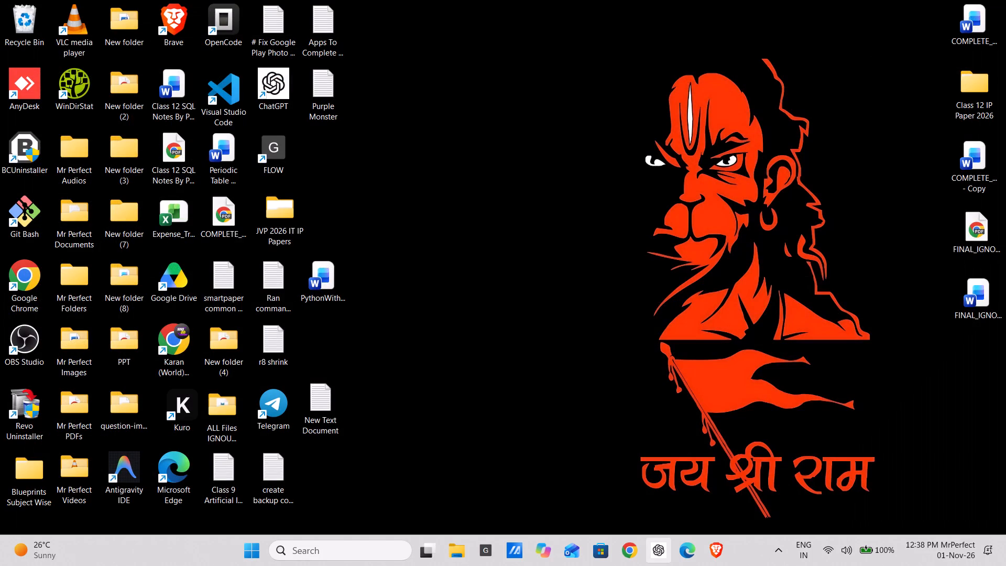
Reopen Chrome with the World profile and search the web for wiztree.
click(625, 553)
click(673, 237)
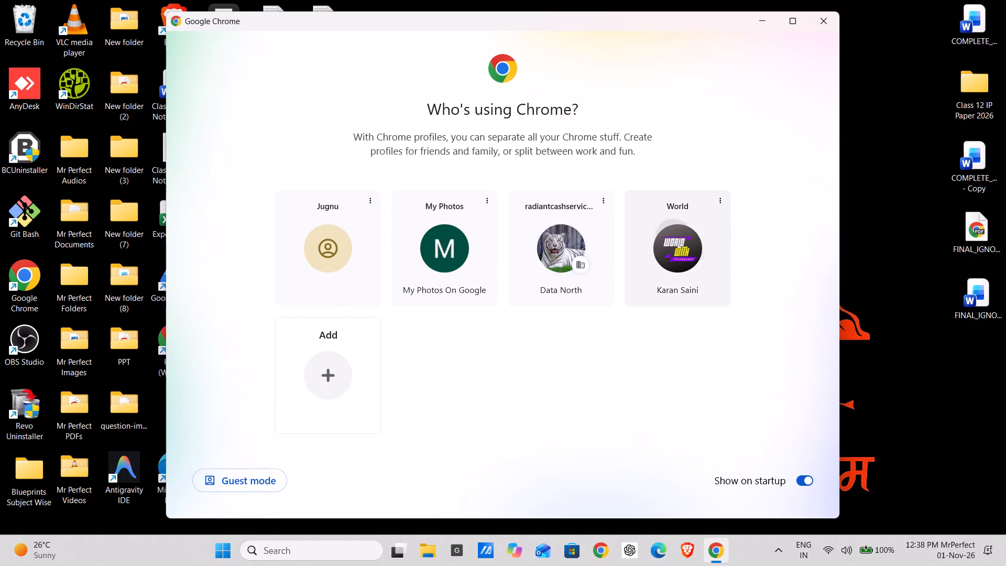
click(570, 21)
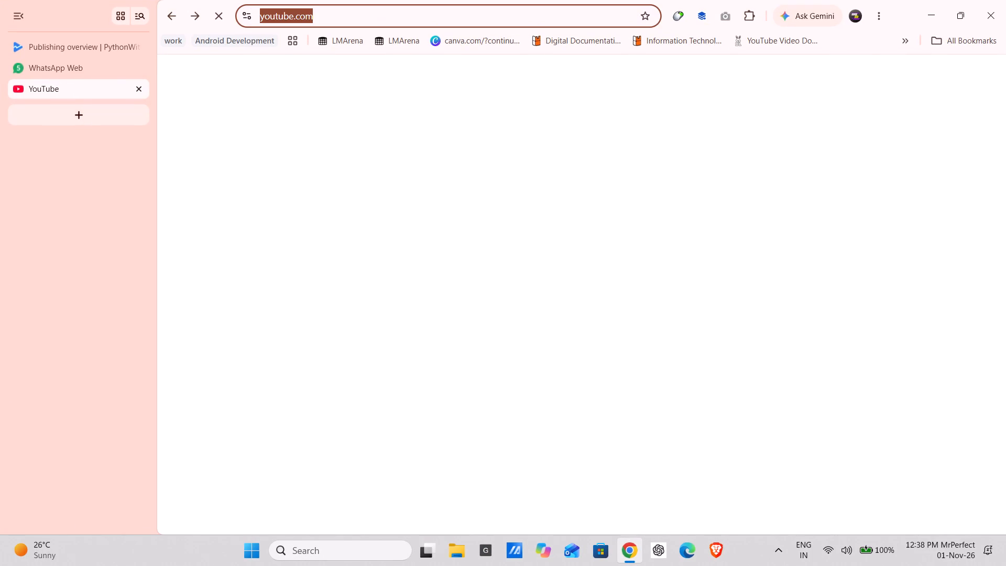
text(wiztree)
key(Return)
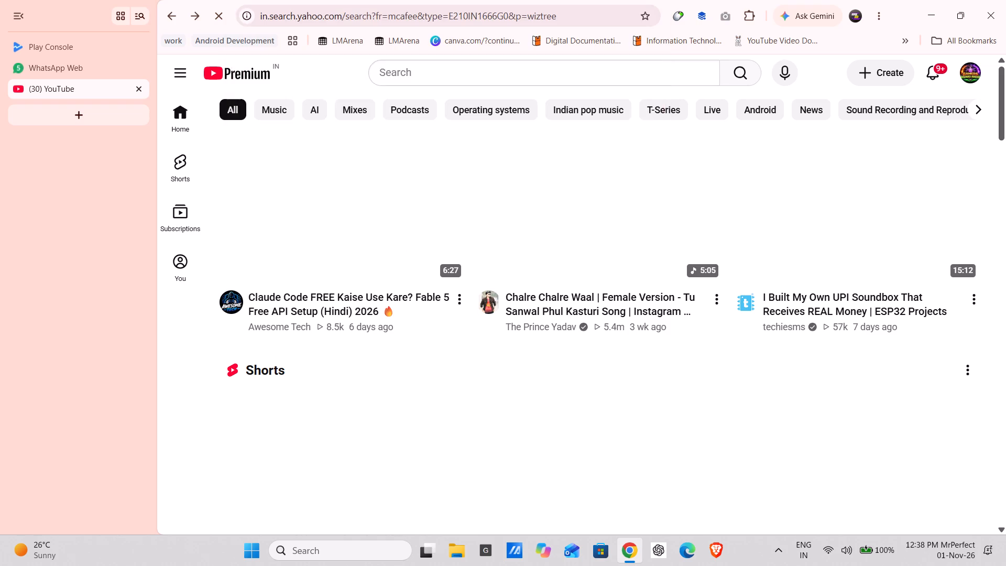
Open the WizTree website from the search results and download the Windows installer, version 4.33.
right_drag(571, 27, 413, 154)
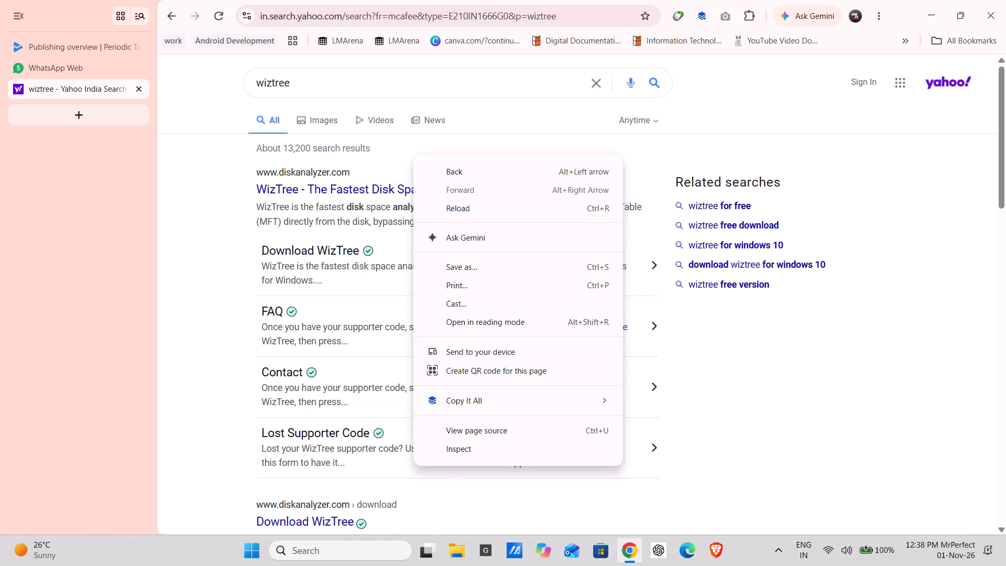
click(357, 198)
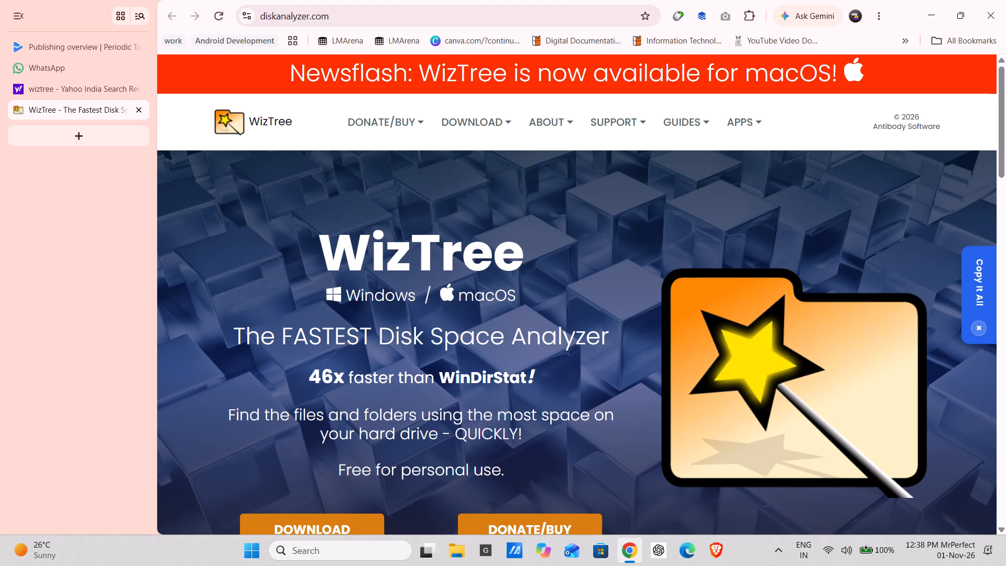
scroll(464, 484, down, 2)
click(329, 404)
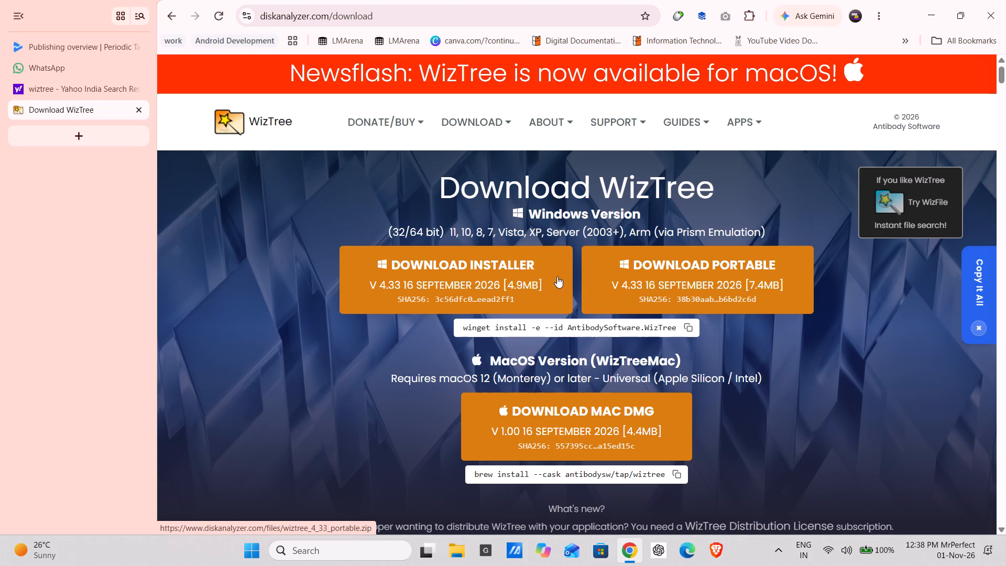
click(540, 274)
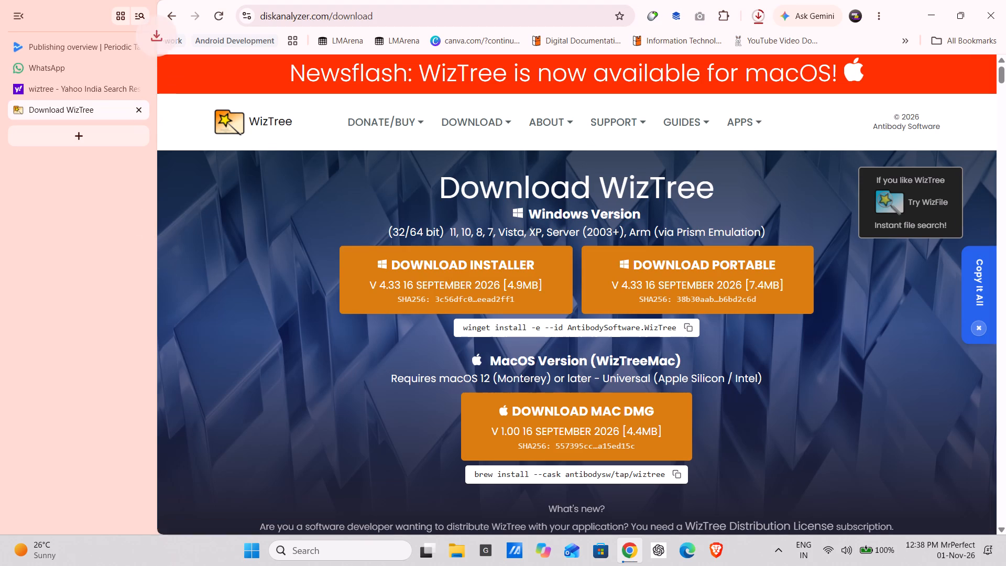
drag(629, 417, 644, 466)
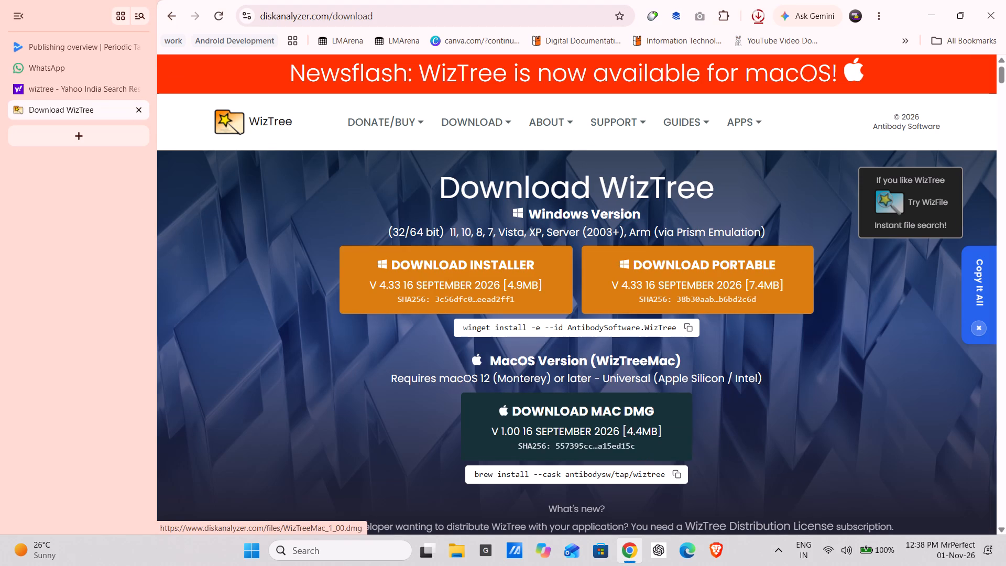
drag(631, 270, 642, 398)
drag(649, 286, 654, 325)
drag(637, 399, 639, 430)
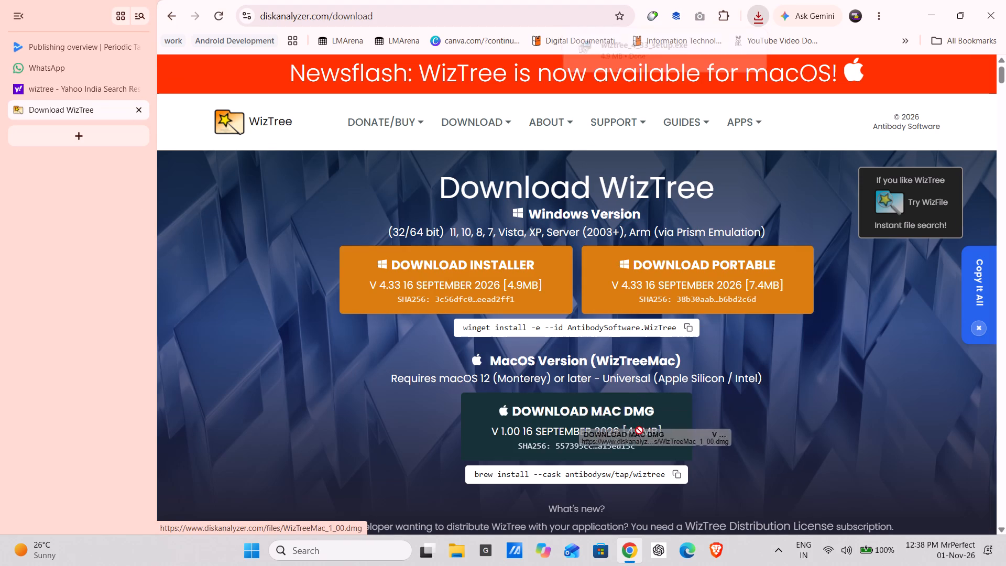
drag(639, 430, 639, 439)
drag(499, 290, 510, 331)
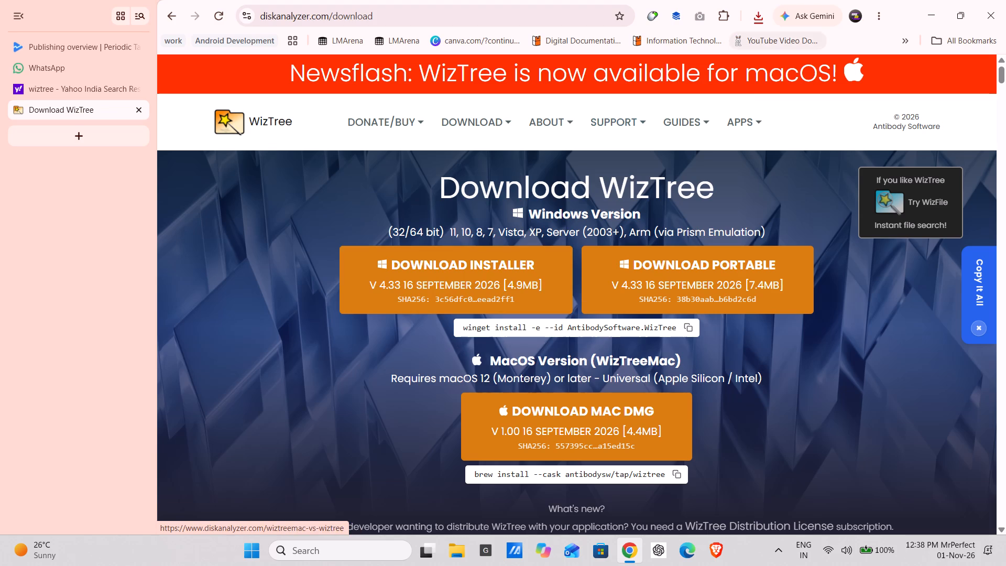
Launch the downloaded WizTree setup file from the browser's recent downloads.
click(760, 20)
click(675, 73)
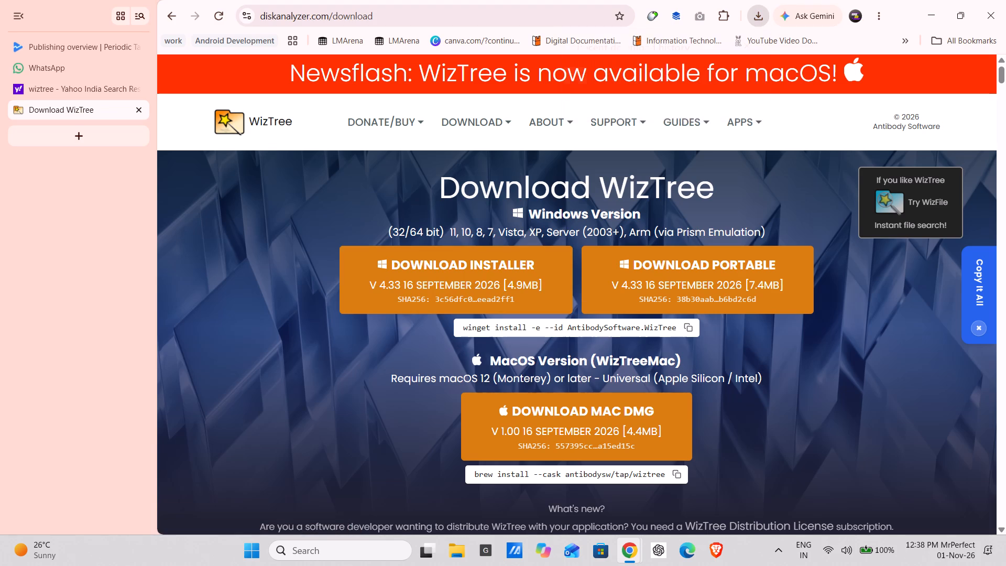